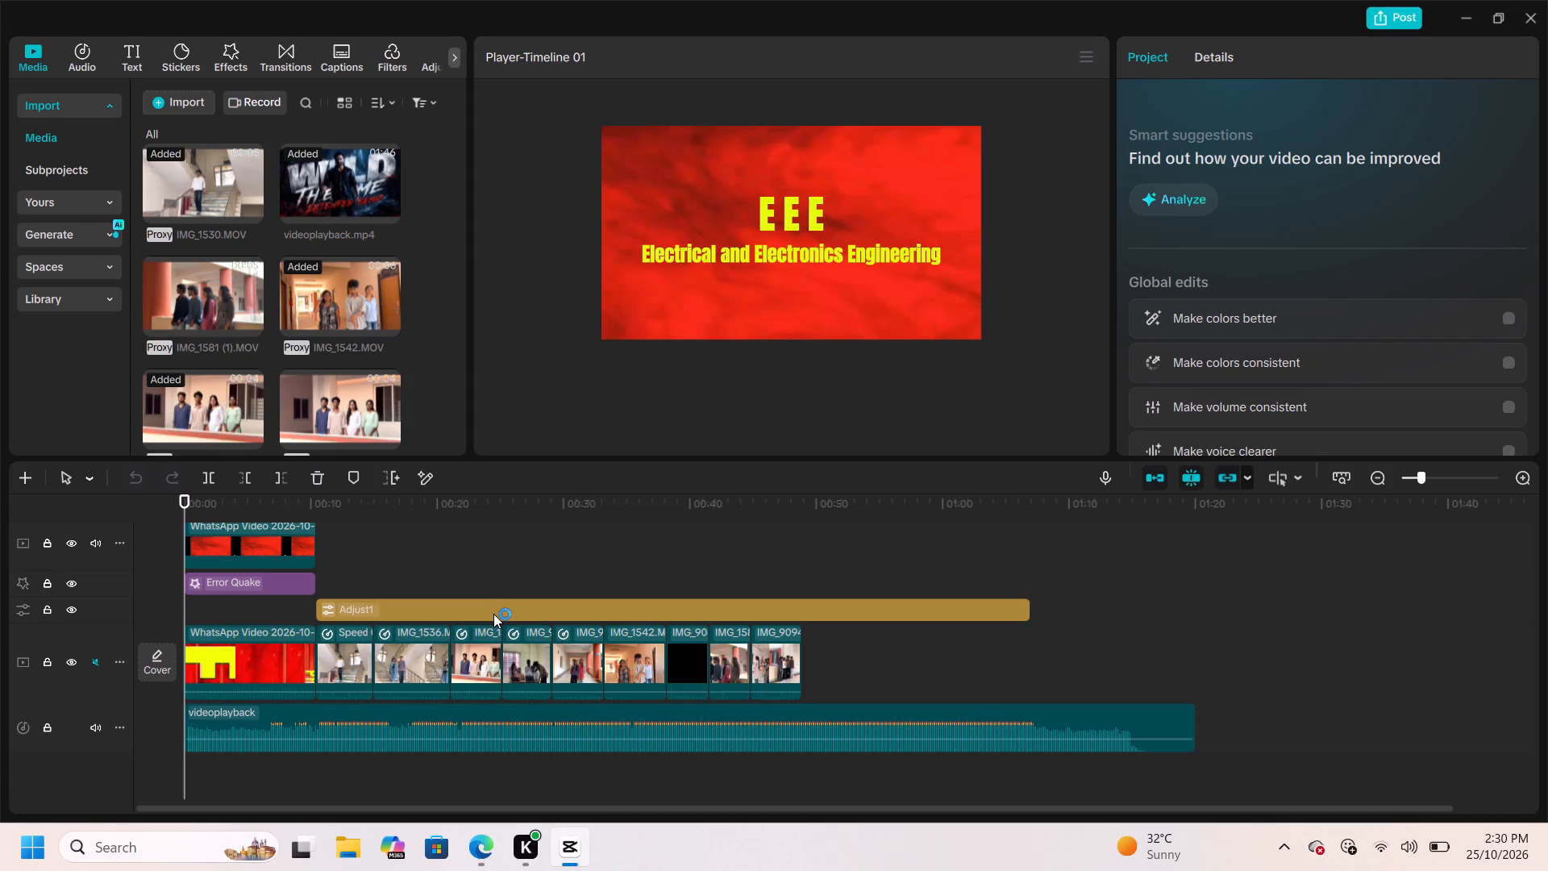
# Play the Electrical and Electronics Engineering video from the start of the timeline and stop playback past the last video clip.
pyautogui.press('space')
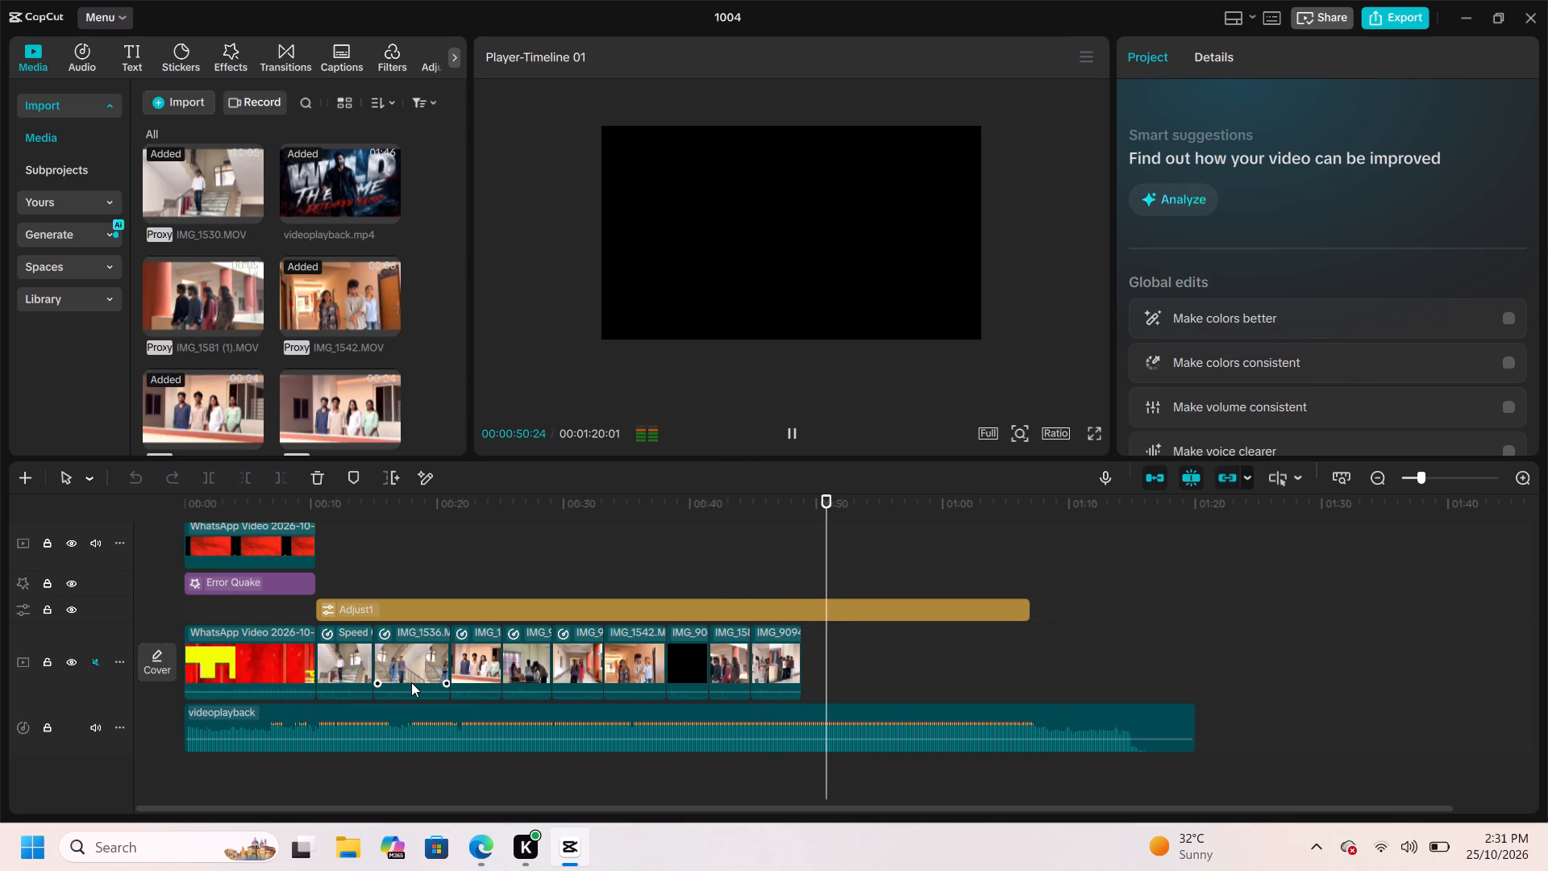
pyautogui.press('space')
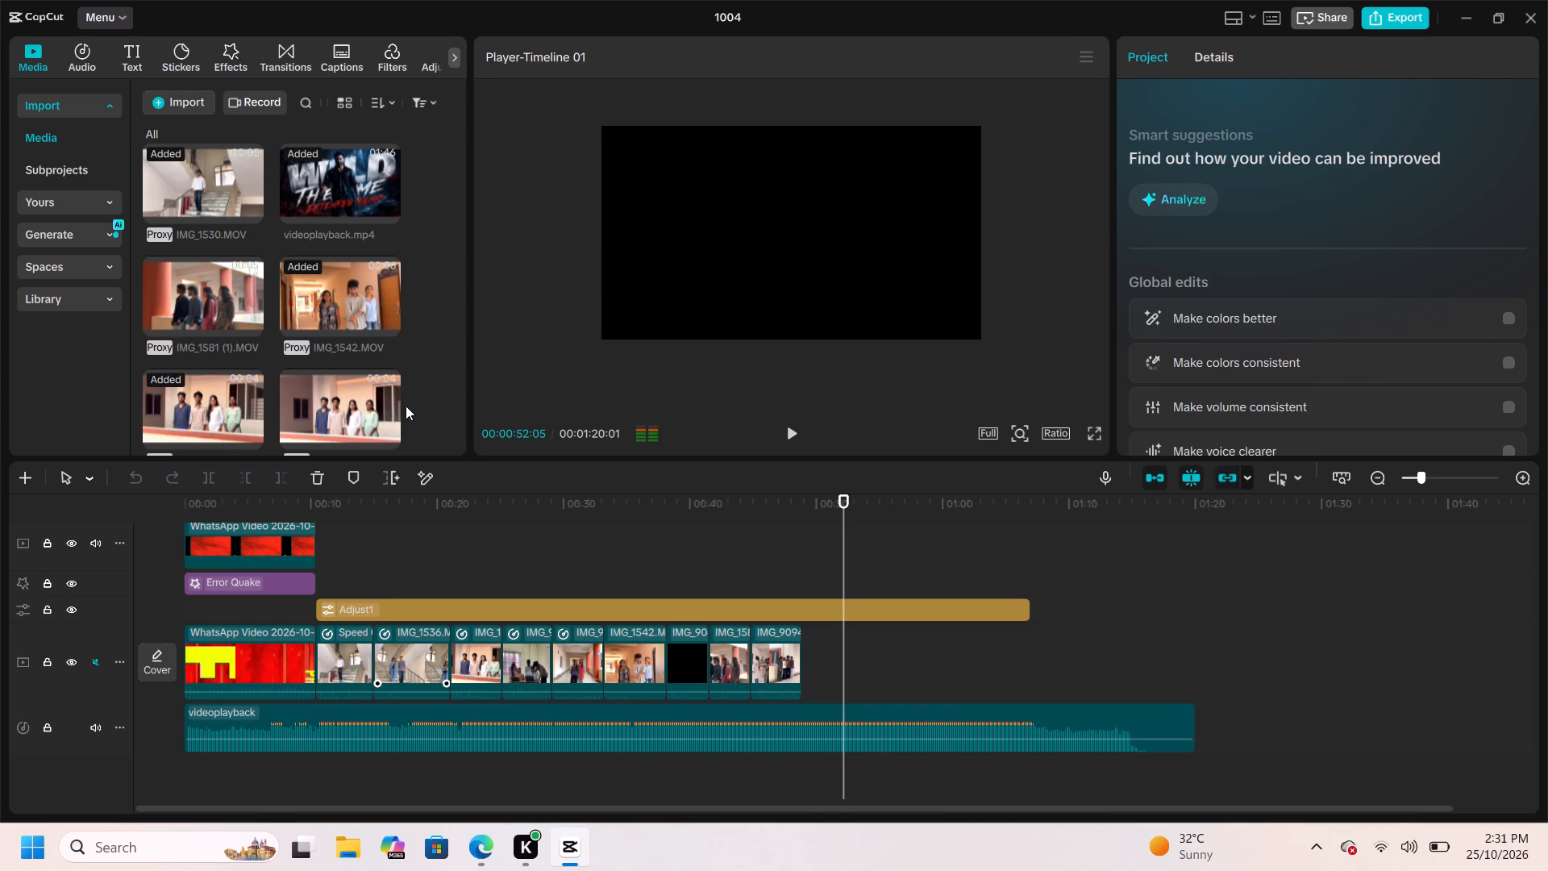
# Close the 1004 project window.
pyautogui.click(1541, 7)
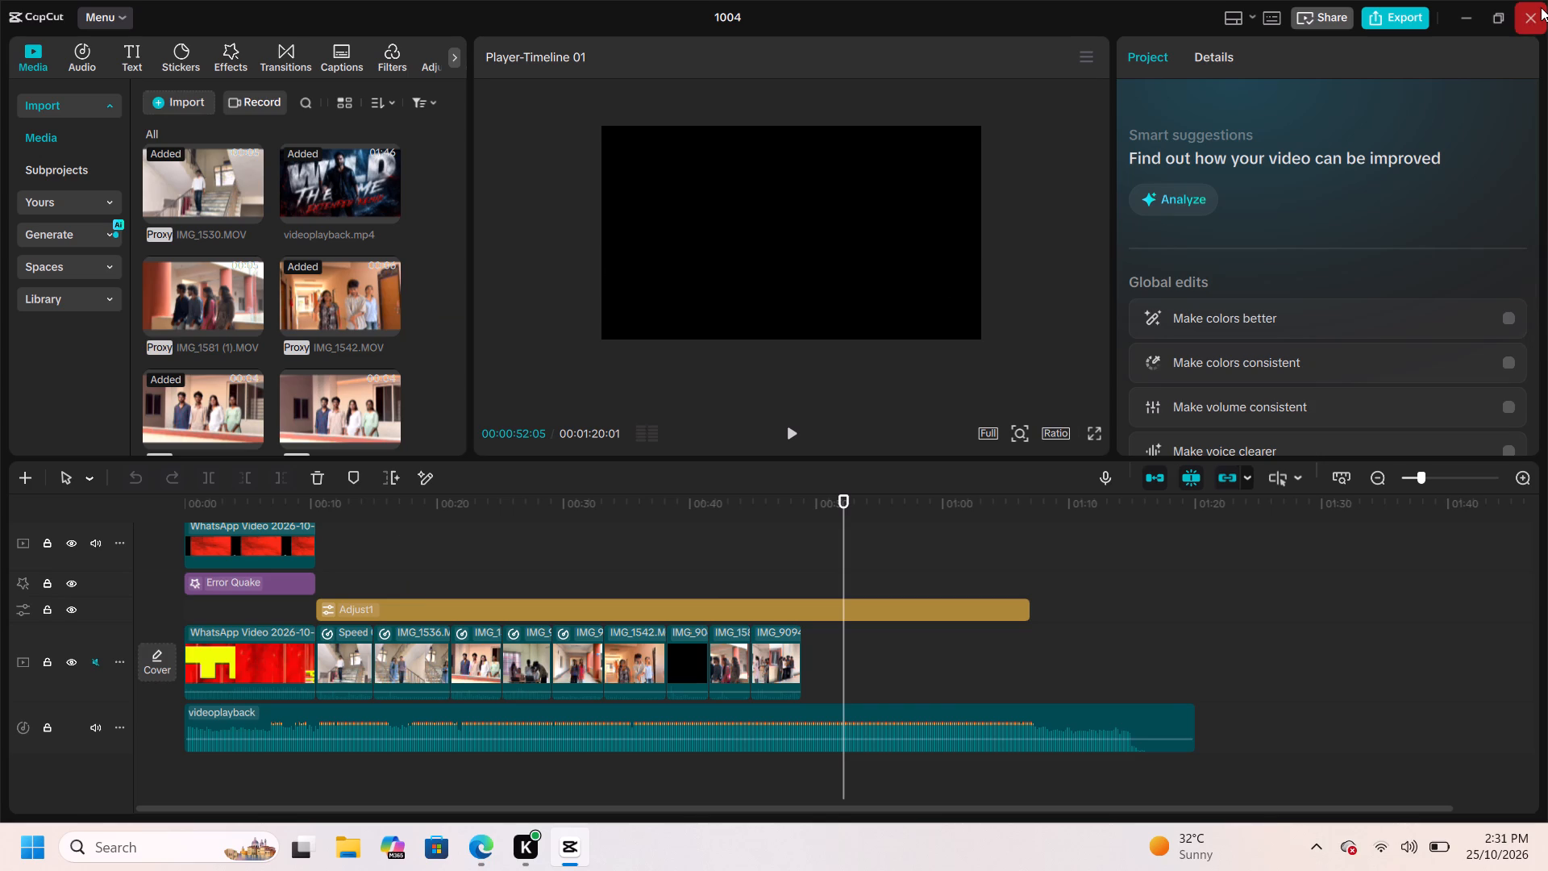
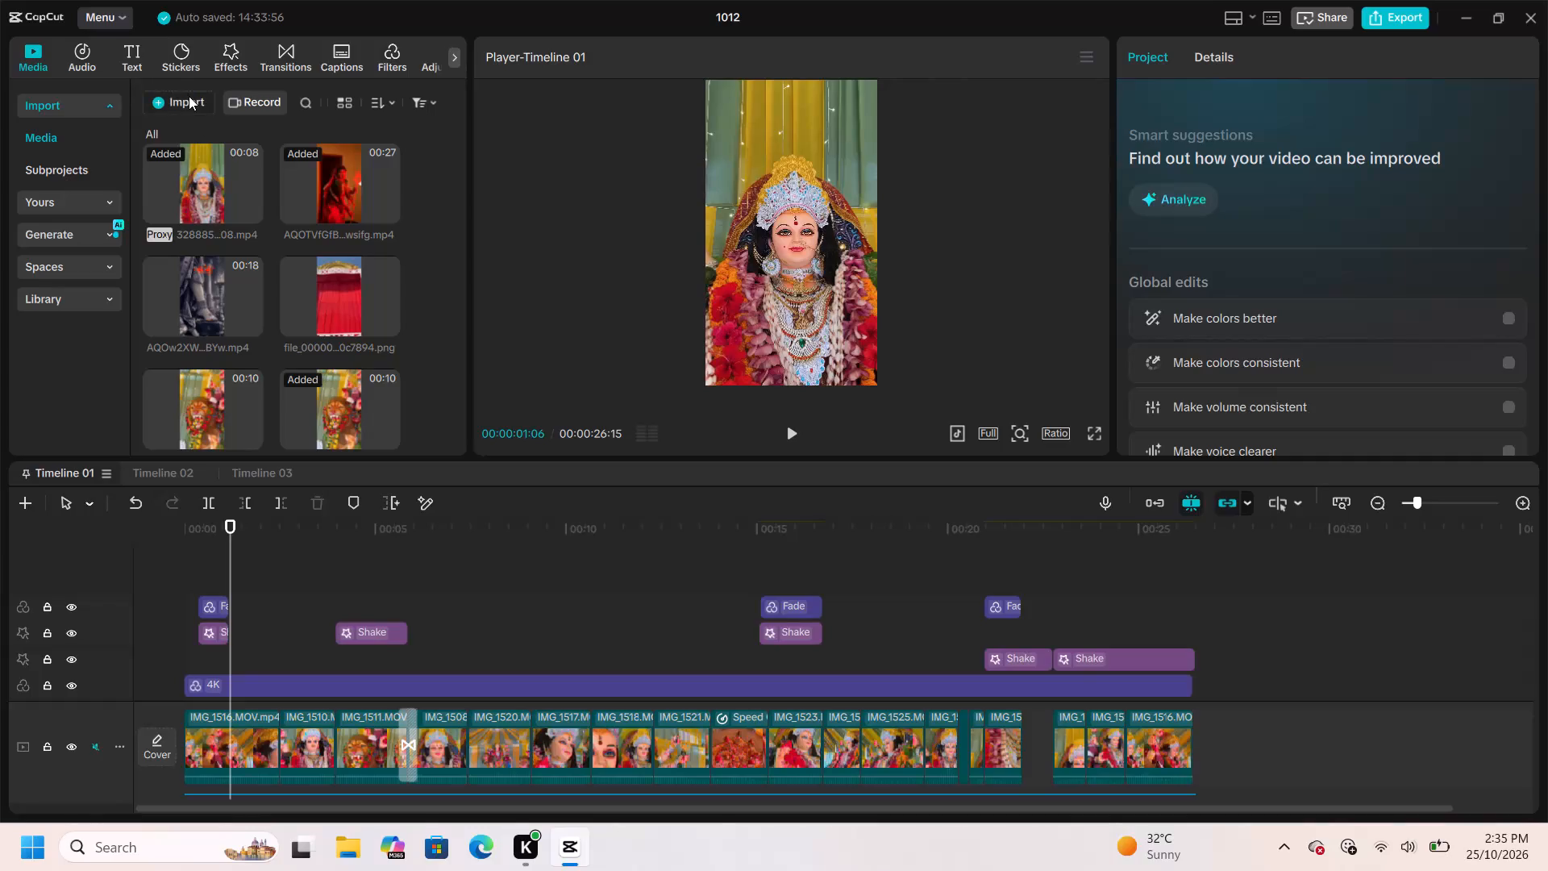
# Import the image "WhatsApp Image 2026-10-25 at 2.30.20 PM" from the Downloads folder into project 1012's media.
pyautogui.scroll(-4, 170, 381)
pyautogui.scroll(-12, 280, 283)
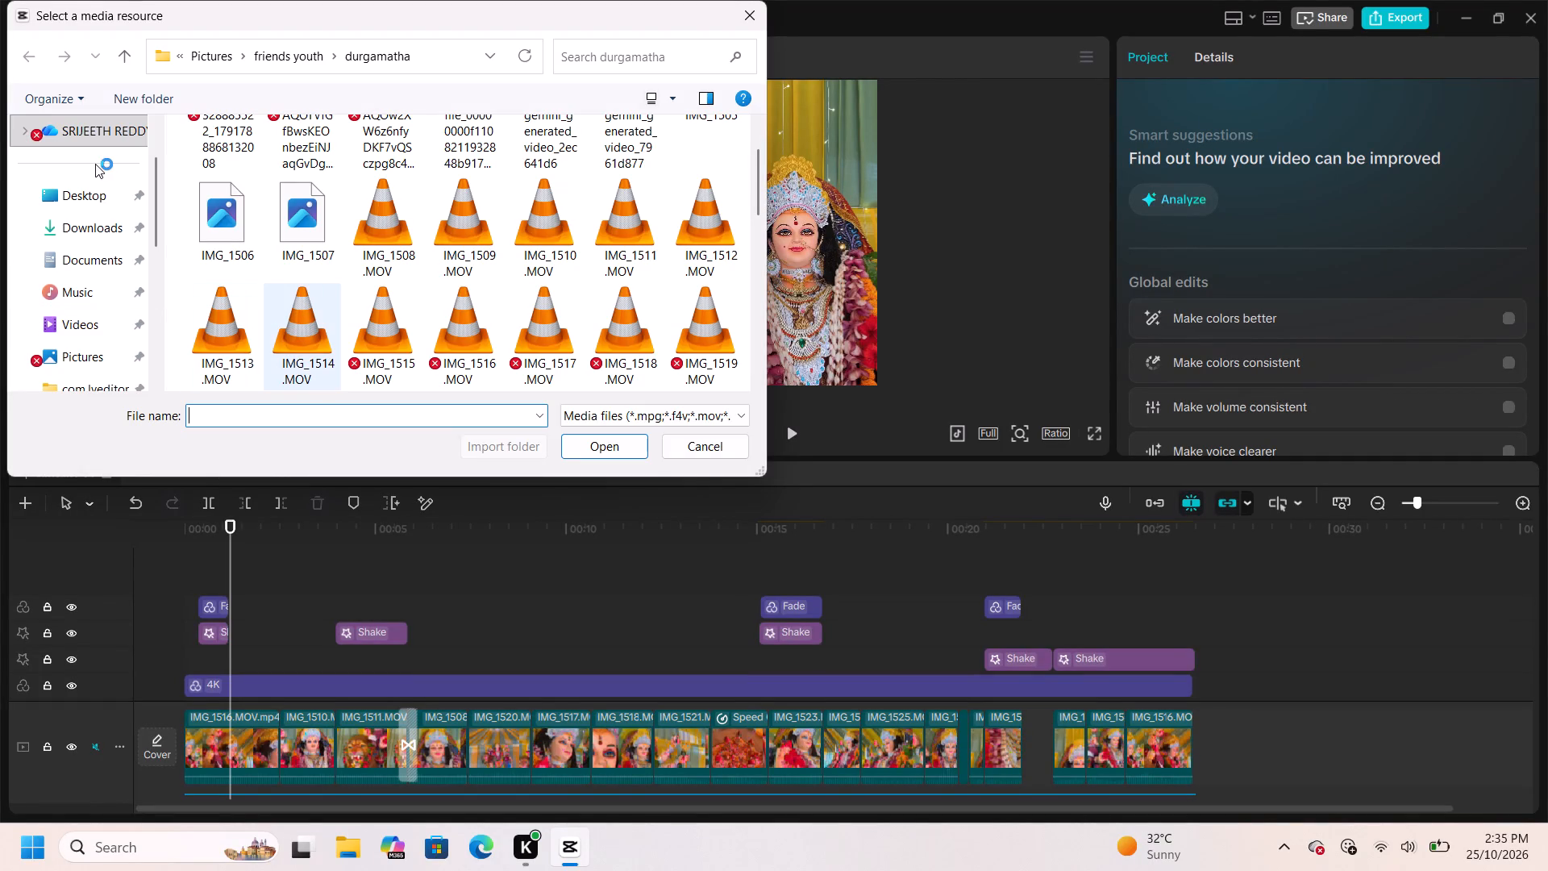
pyautogui.click(79, 217)
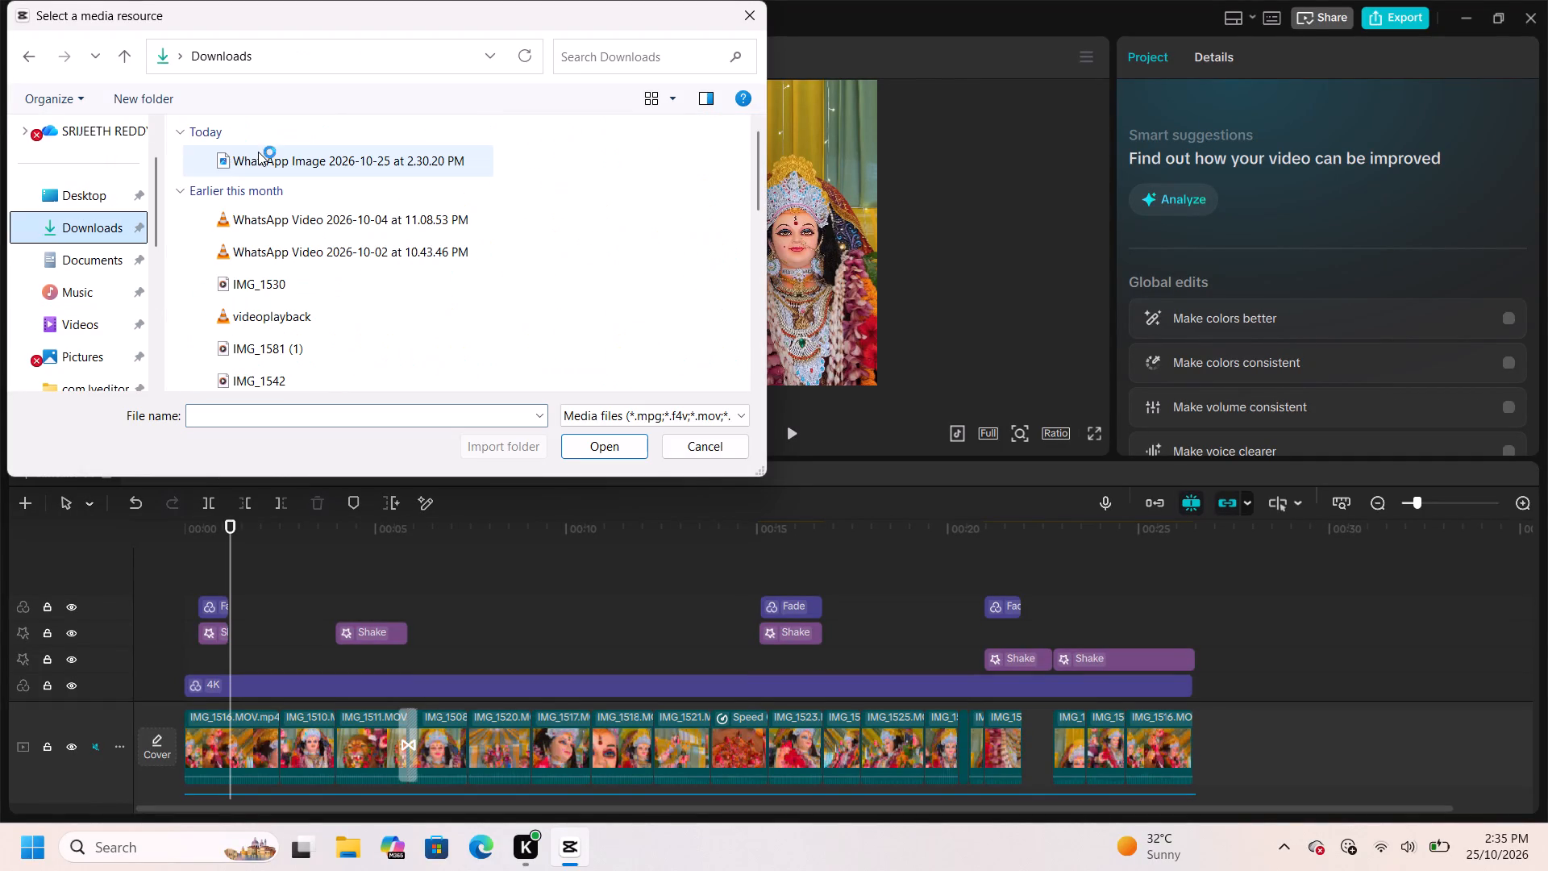
pyautogui.click(258, 152)
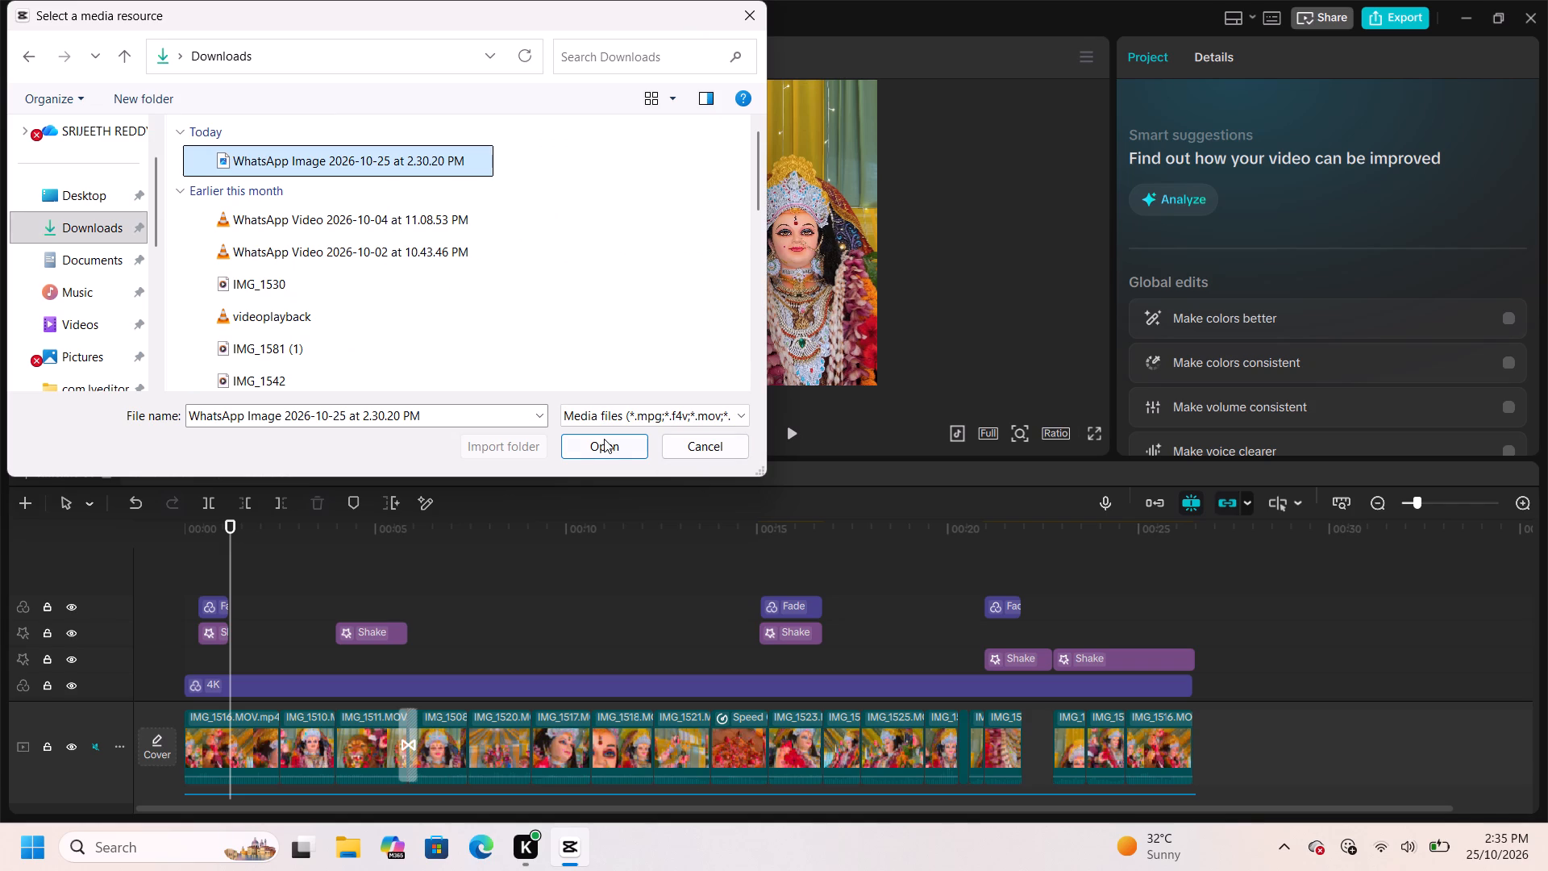
pyautogui.click(601, 439)
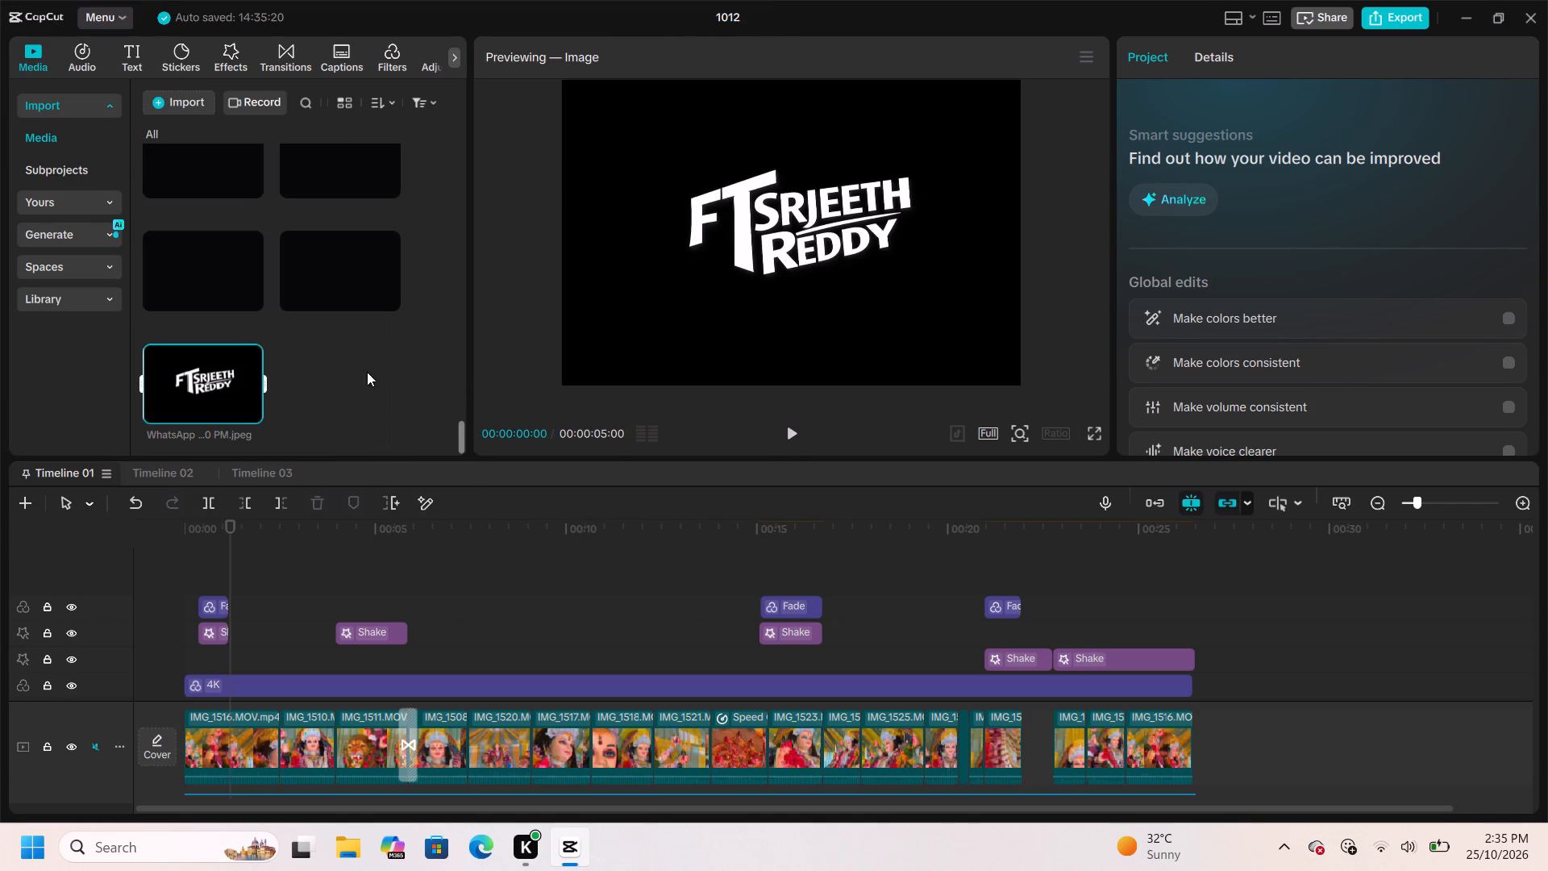
# Place the imported logo image on a new track above the effect tracks, starting at the playhead at 00:00:01:06.
pyautogui.moveTo(202, 391); pyautogui.dragTo(230, 555)
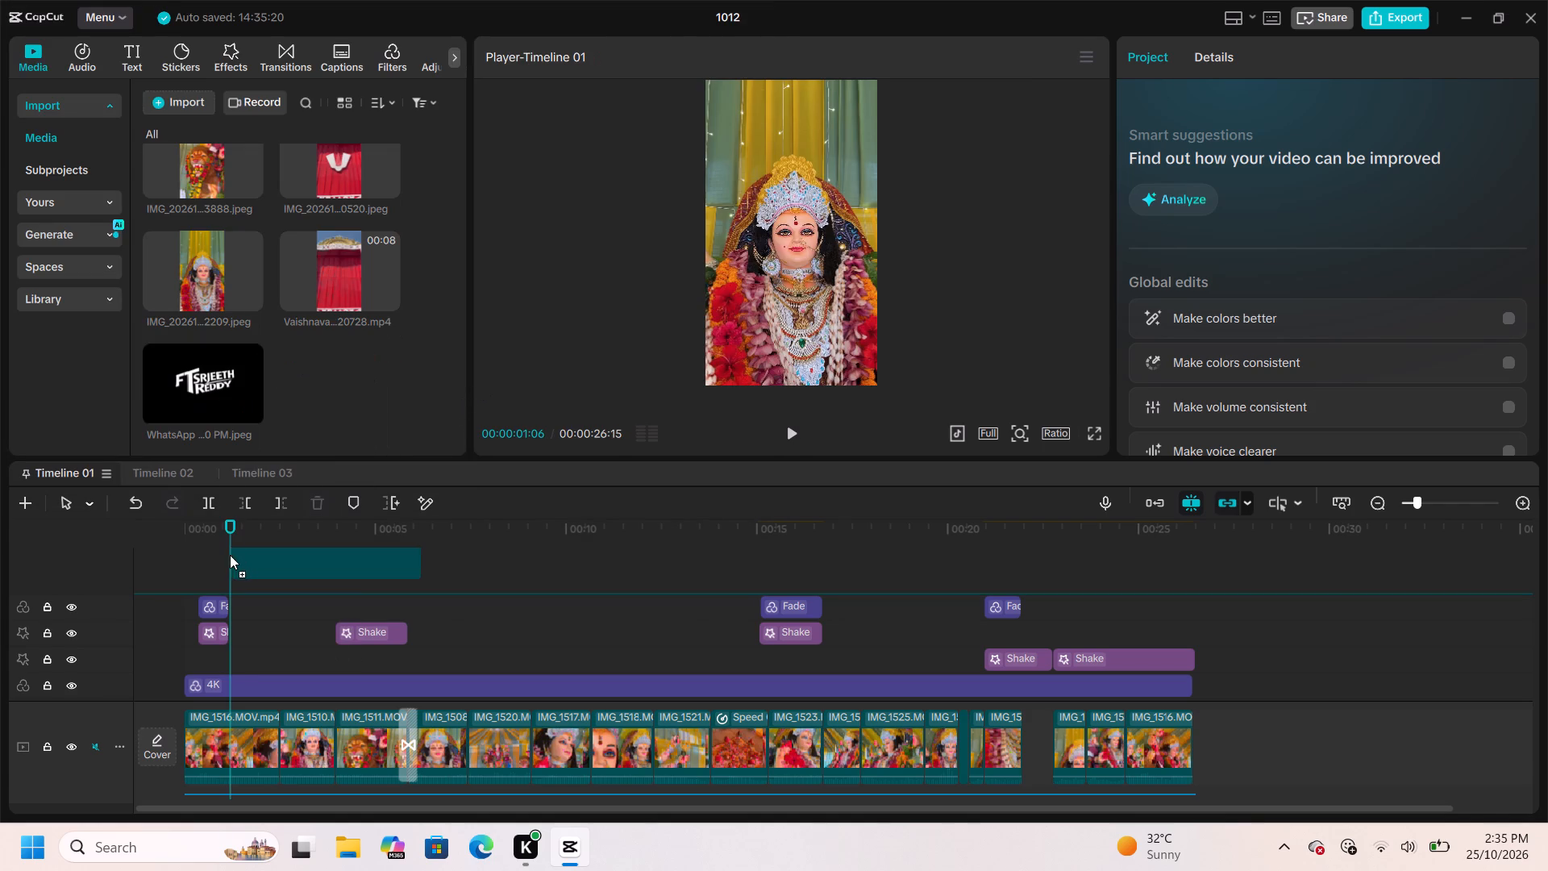
# Place the logo image on a new track above the effects and filters, near the start of the video.
pyautogui.moveTo(230, 555); pyautogui.dragTo(198, 559)
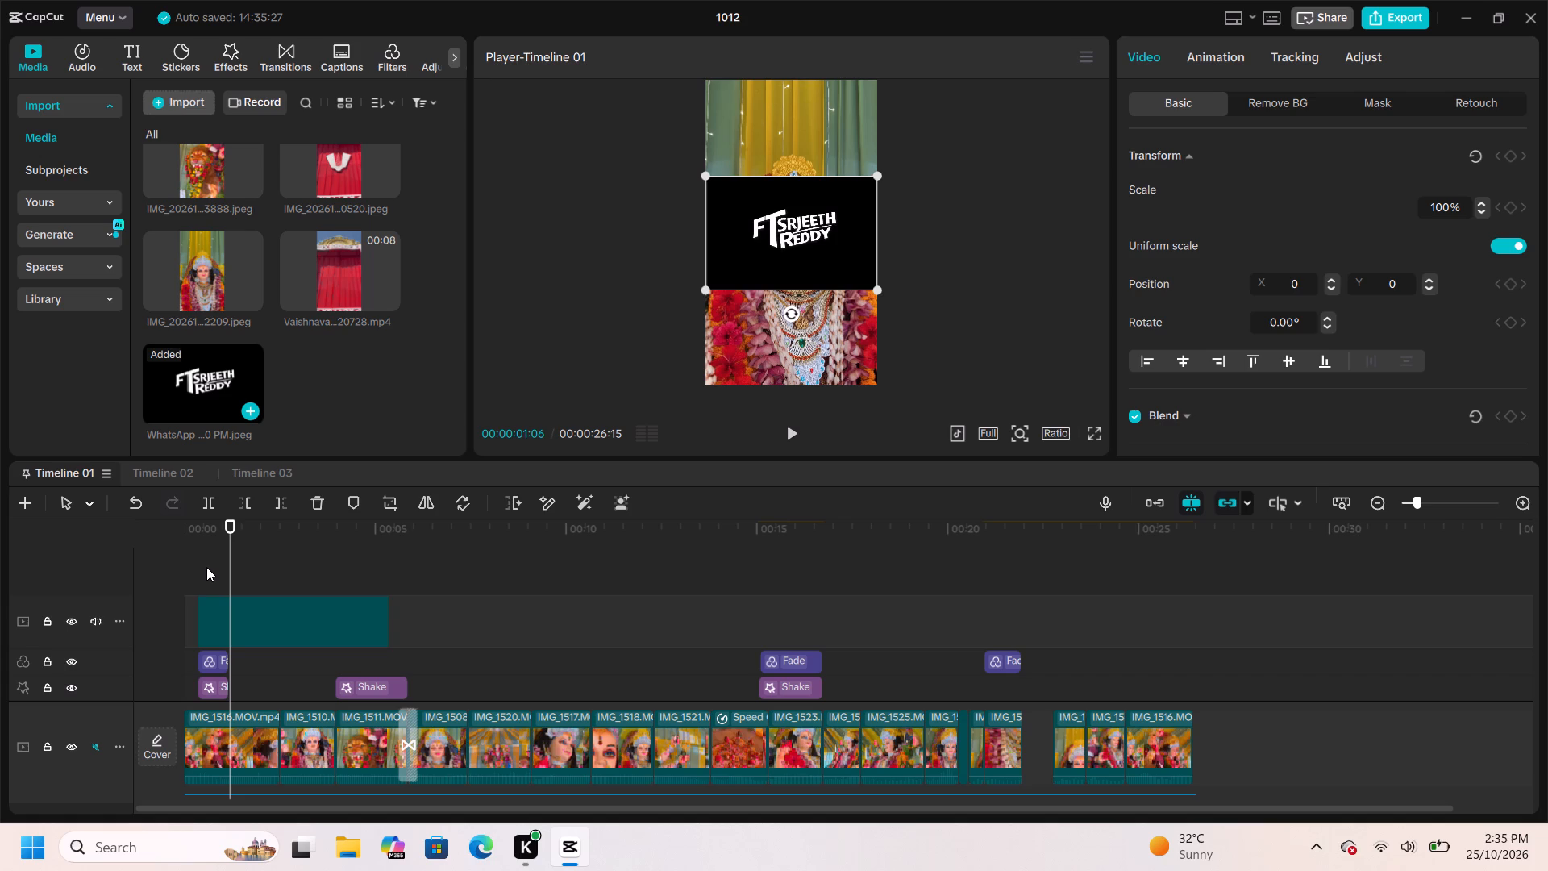
# Extend the logo clip at both ends so it spans the whole video, lasting 26:13.
pyautogui.click(385, 615)
pyautogui.moveTo(393, 619); pyautogui.dragTo(1060, 678)
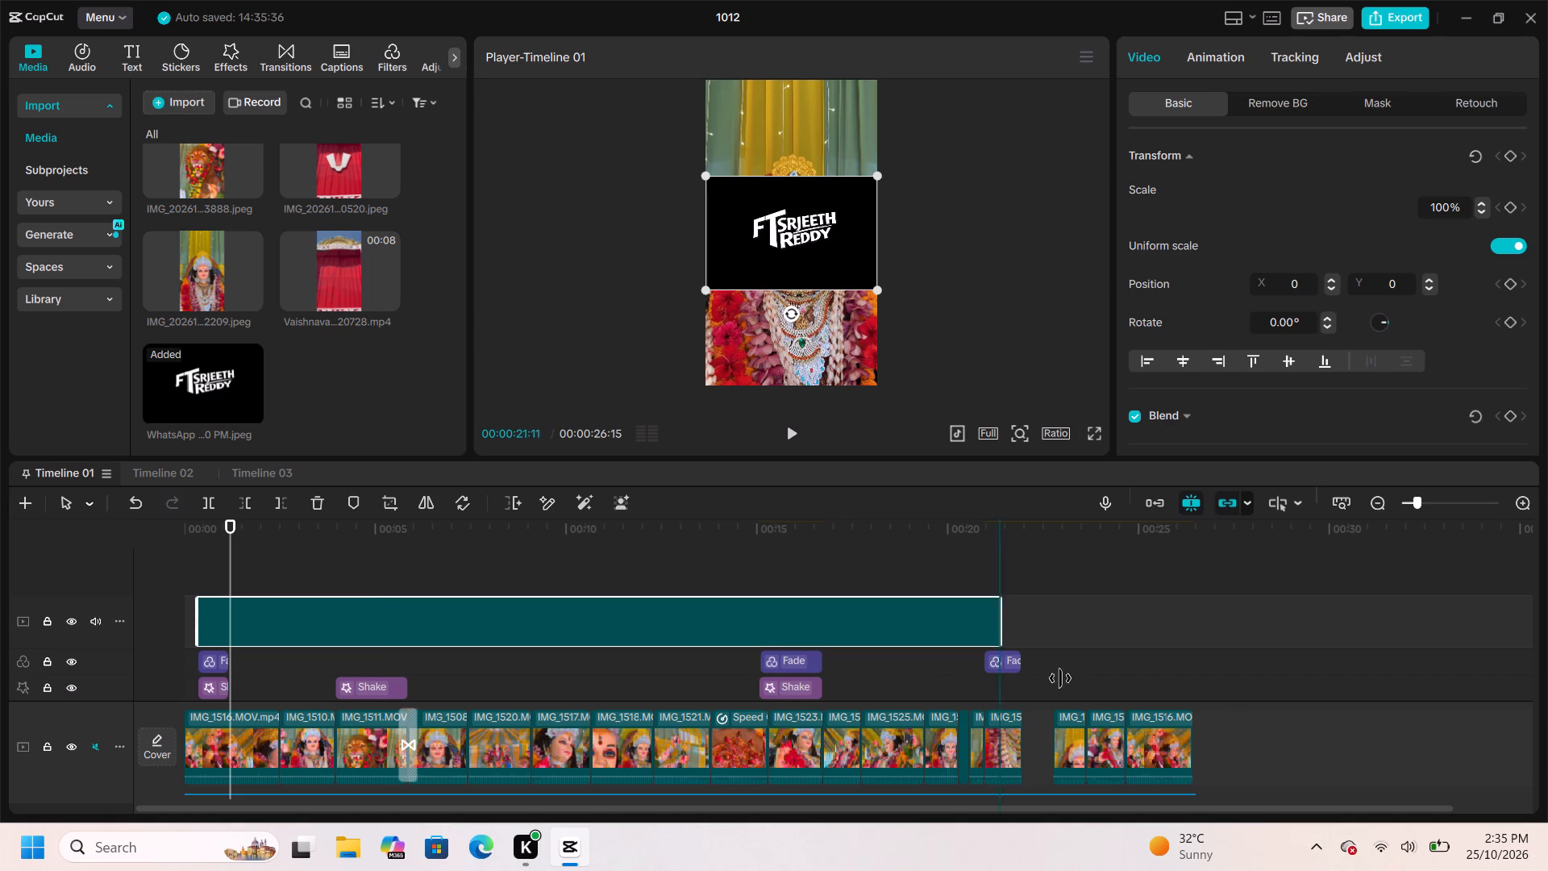
pyautogui.moveTo(1060, 678); pyautogui.dragTo(1205, 661)
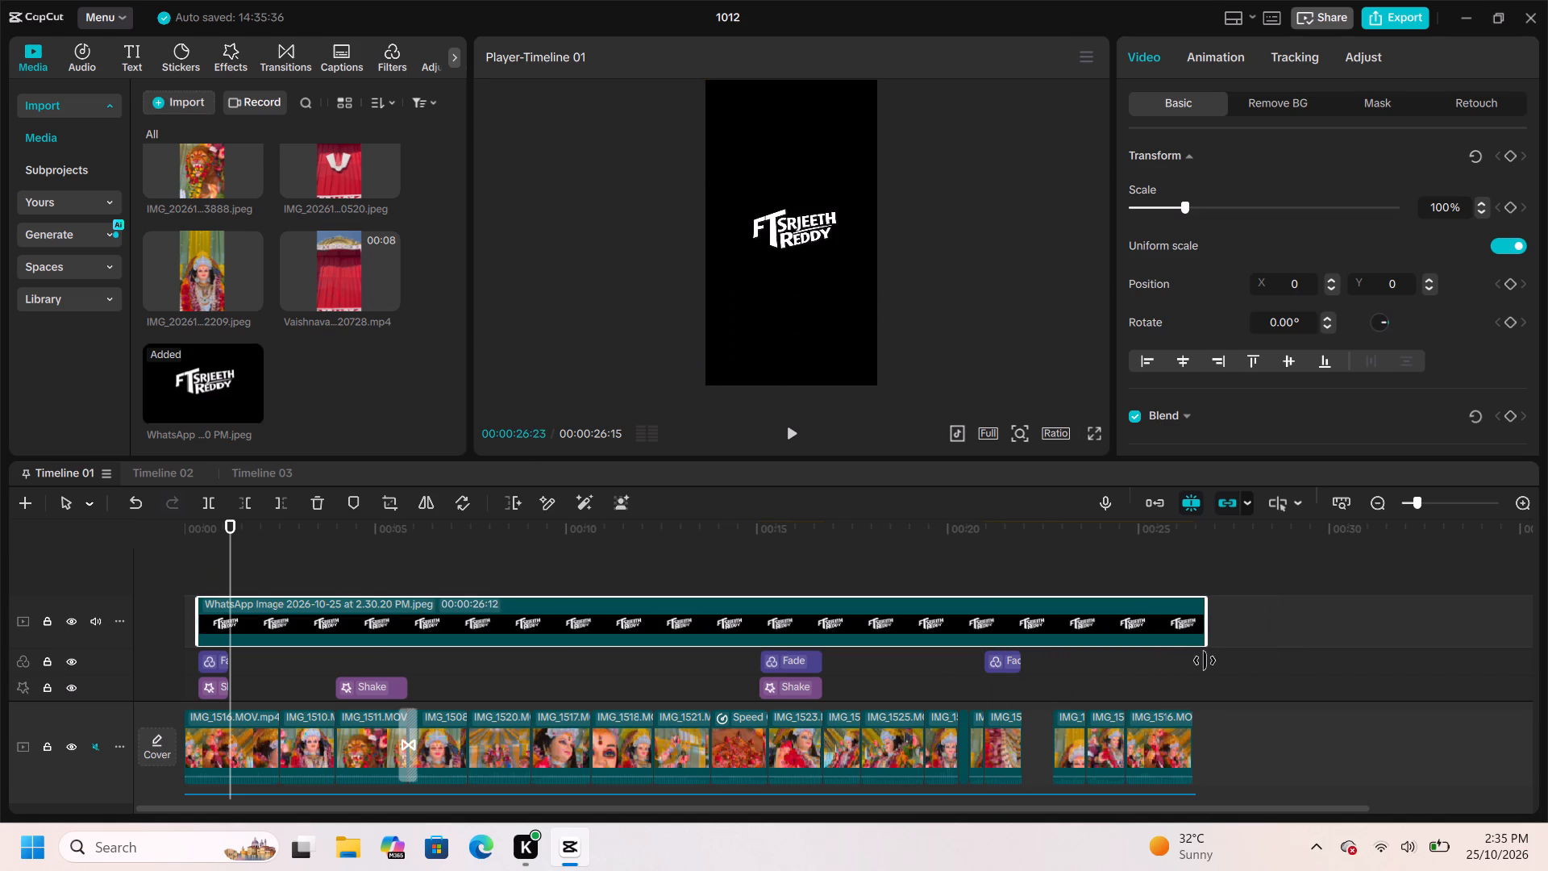
pyautogui.moveTo(1205, 661); pyautogui.dragTo(1188, 671)
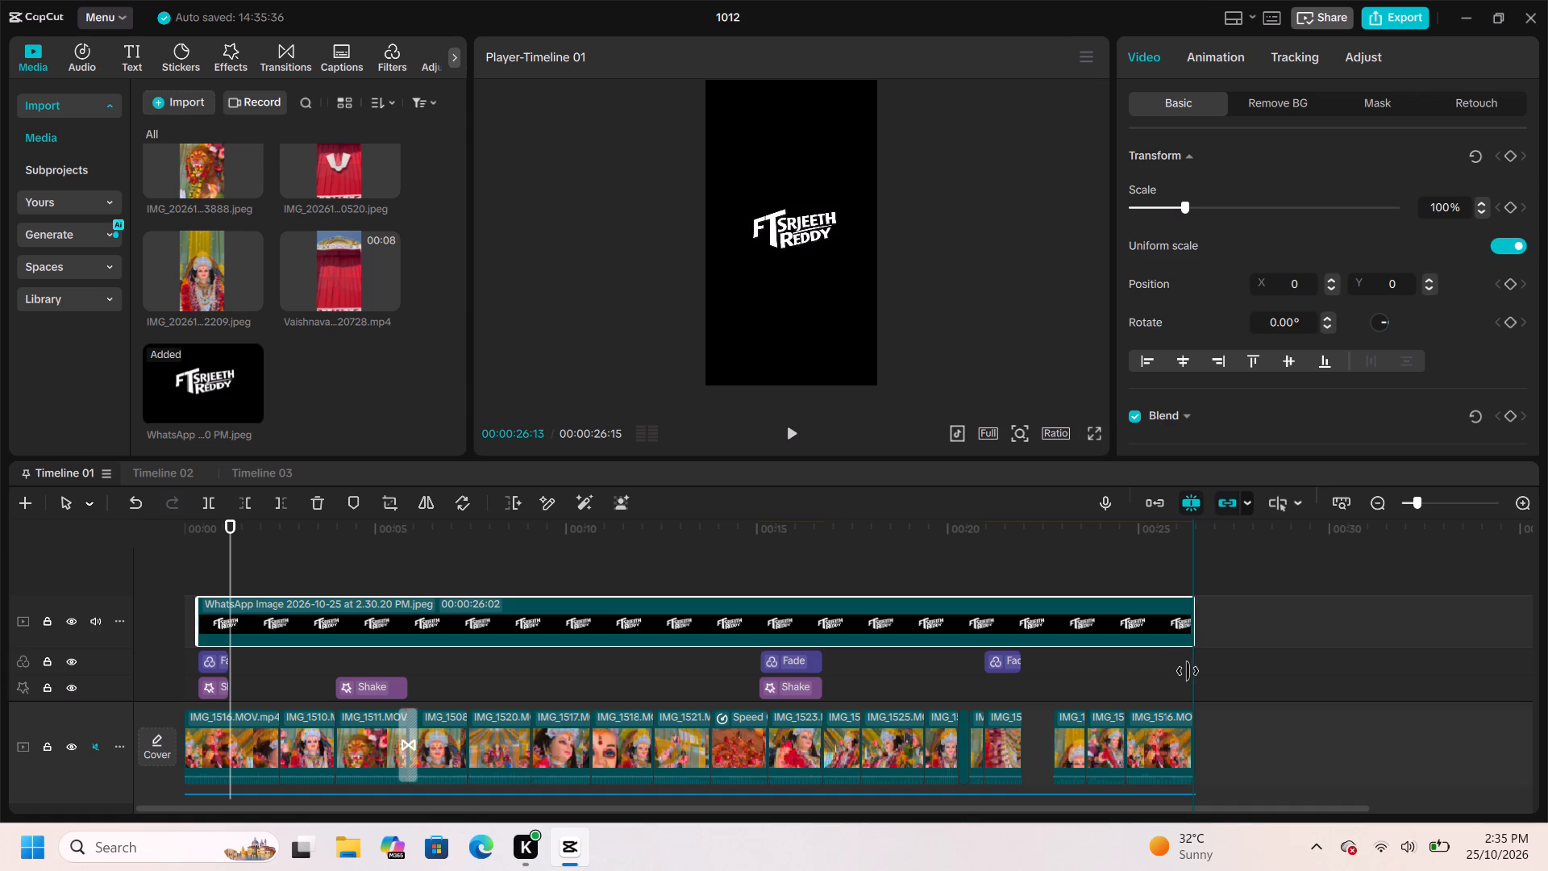
pyautogui.moveTo(1188, 671); pyautogui.dragTo(1188, 665)
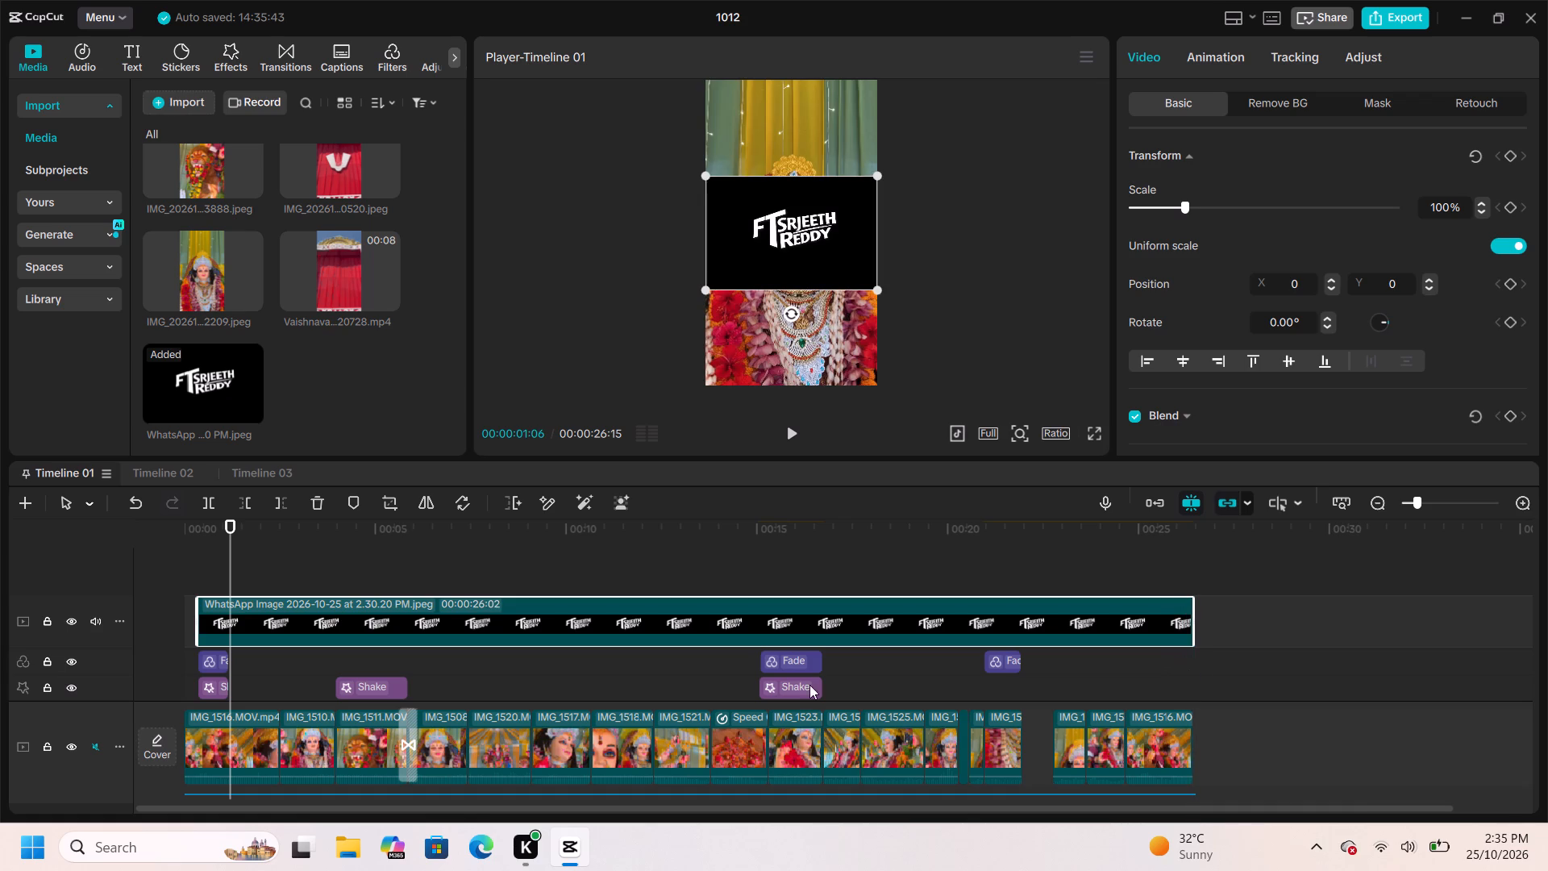
pyautogui.moveTo(197, 607); pyautogui.dragTo(122, 610)
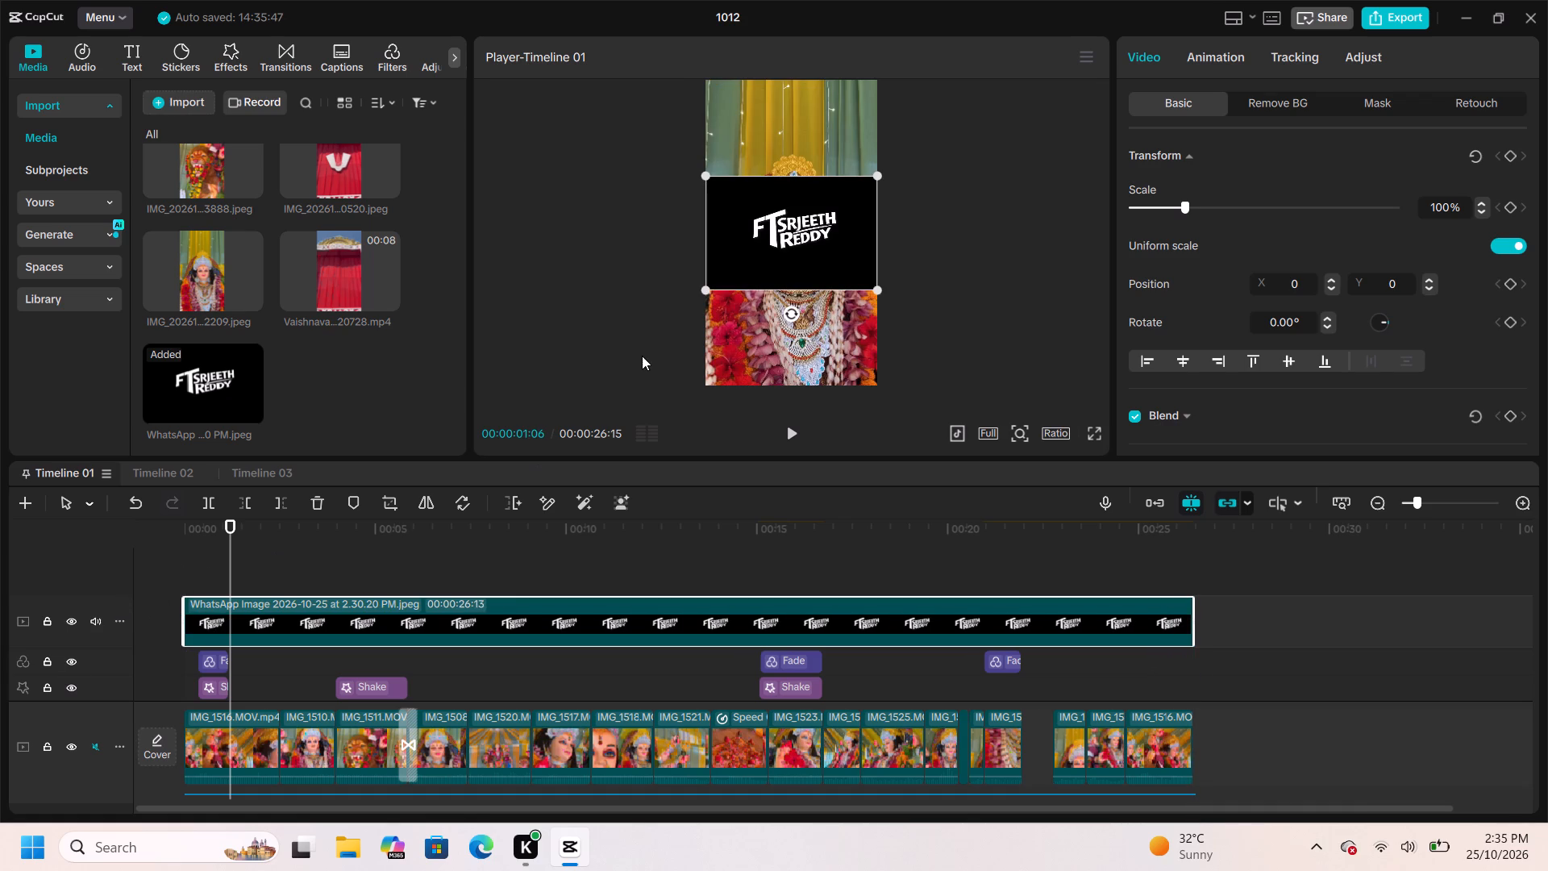
# Turn on chroma key for the logo clip and try sampling its black background.
pyautogui.click(1239, 92)
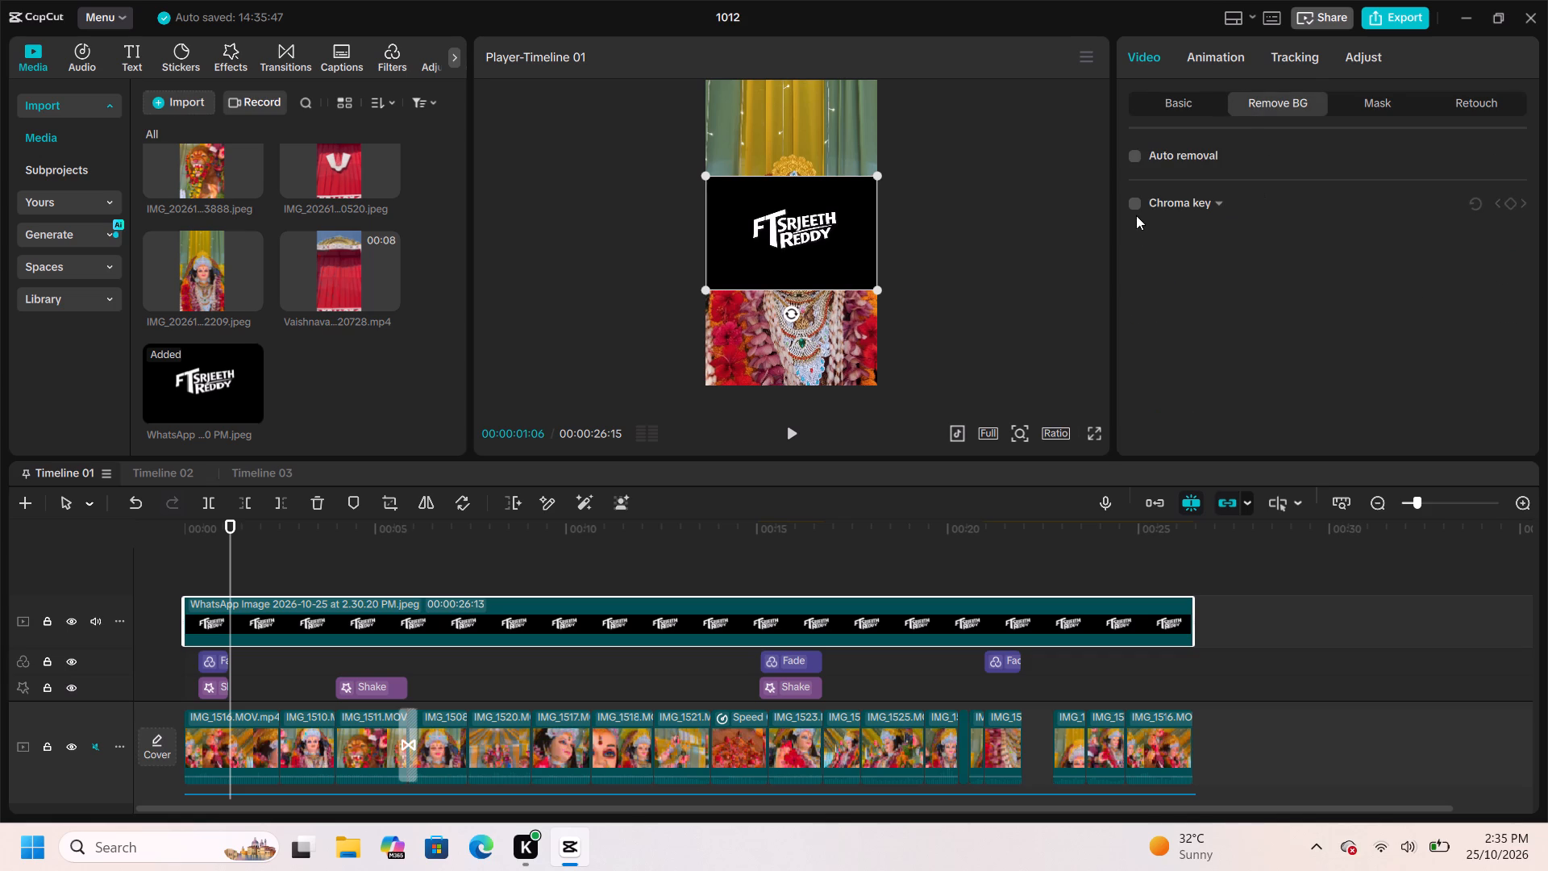
pyautogui.click(1134, 205)
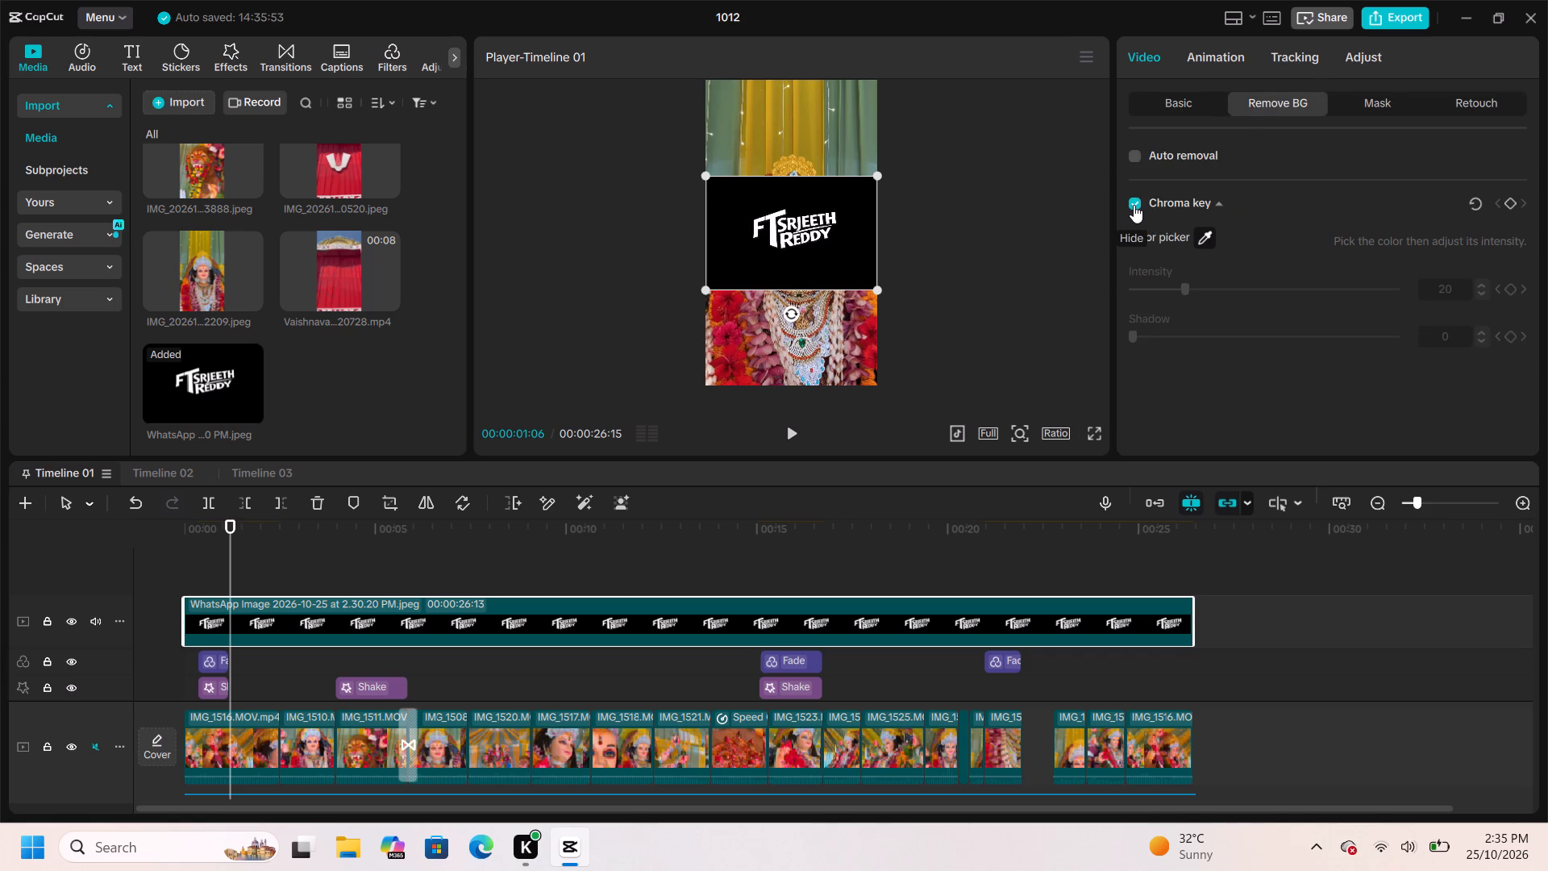
pyautogui.click(1208, 240)
pyautogui.click(825, 246)
pyautogui.click(1210, 240)
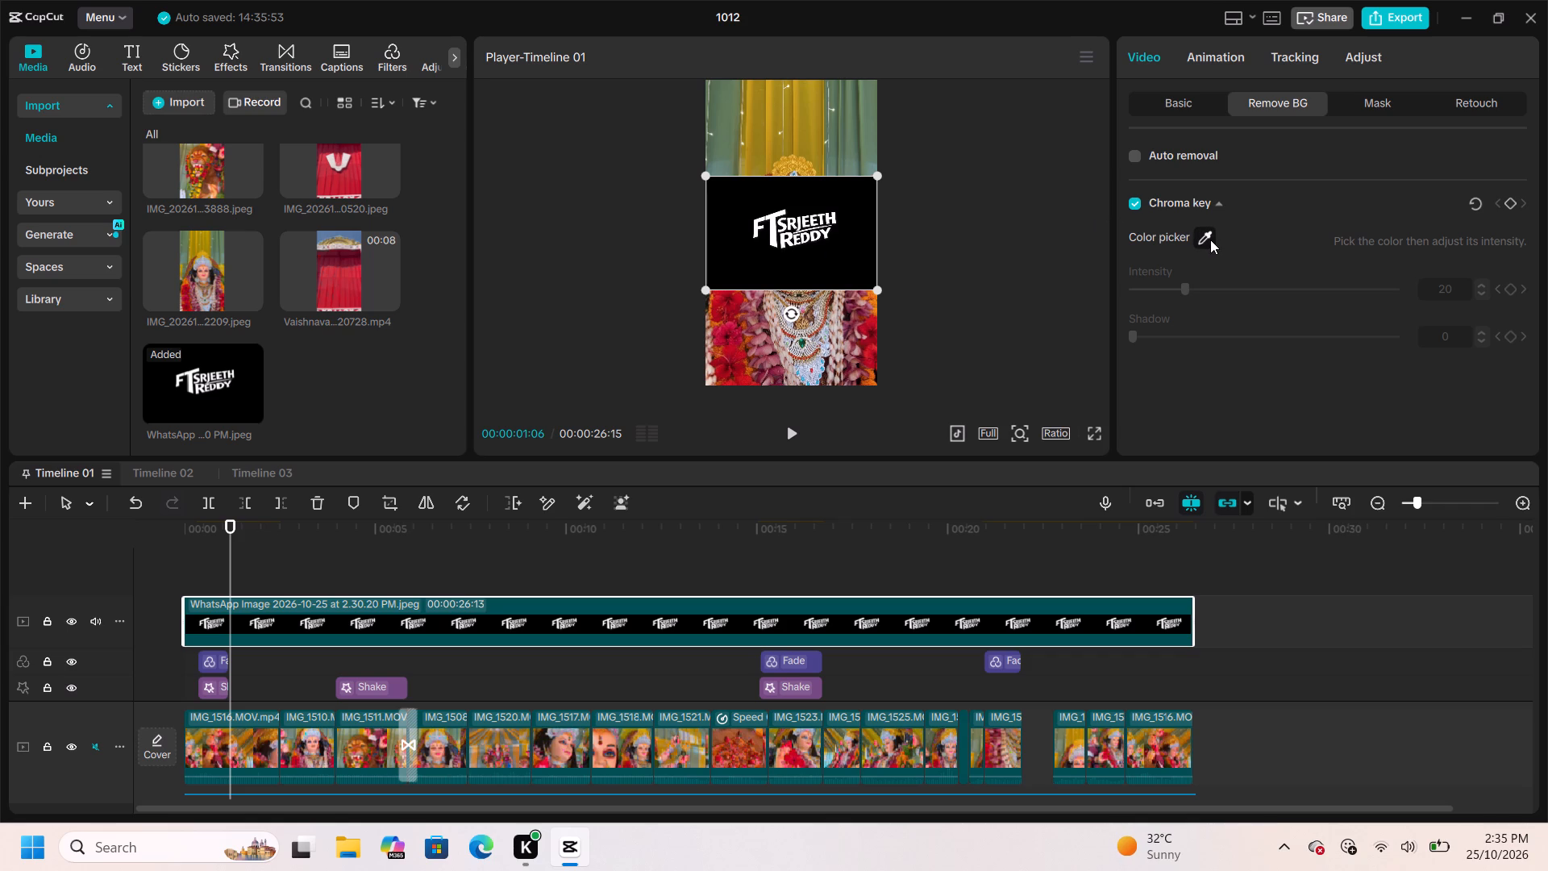
pyautogui.click(1210, 240)
pyautogui.click(828, 236)
# Move the logo overlay straight down to the bottom edge of the video frame, at about Y -1202.
pyautogui.moveTo(828, 236); pyautogui.dragTo(829, 290)
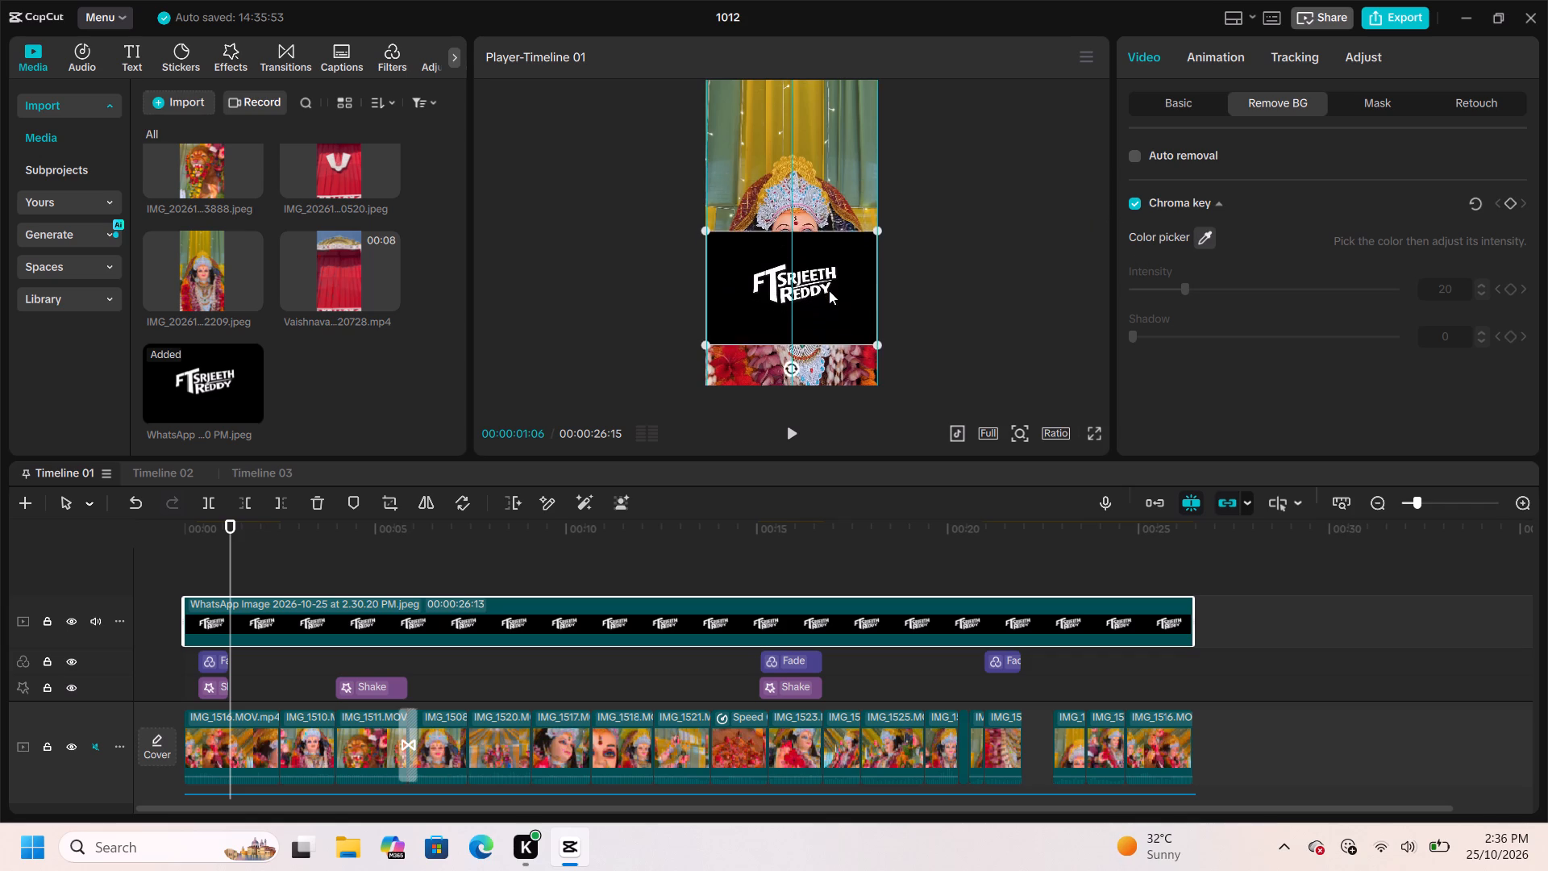
pyautogui.moveTo(829, 290); pyautogui.dragTo(828, 314)
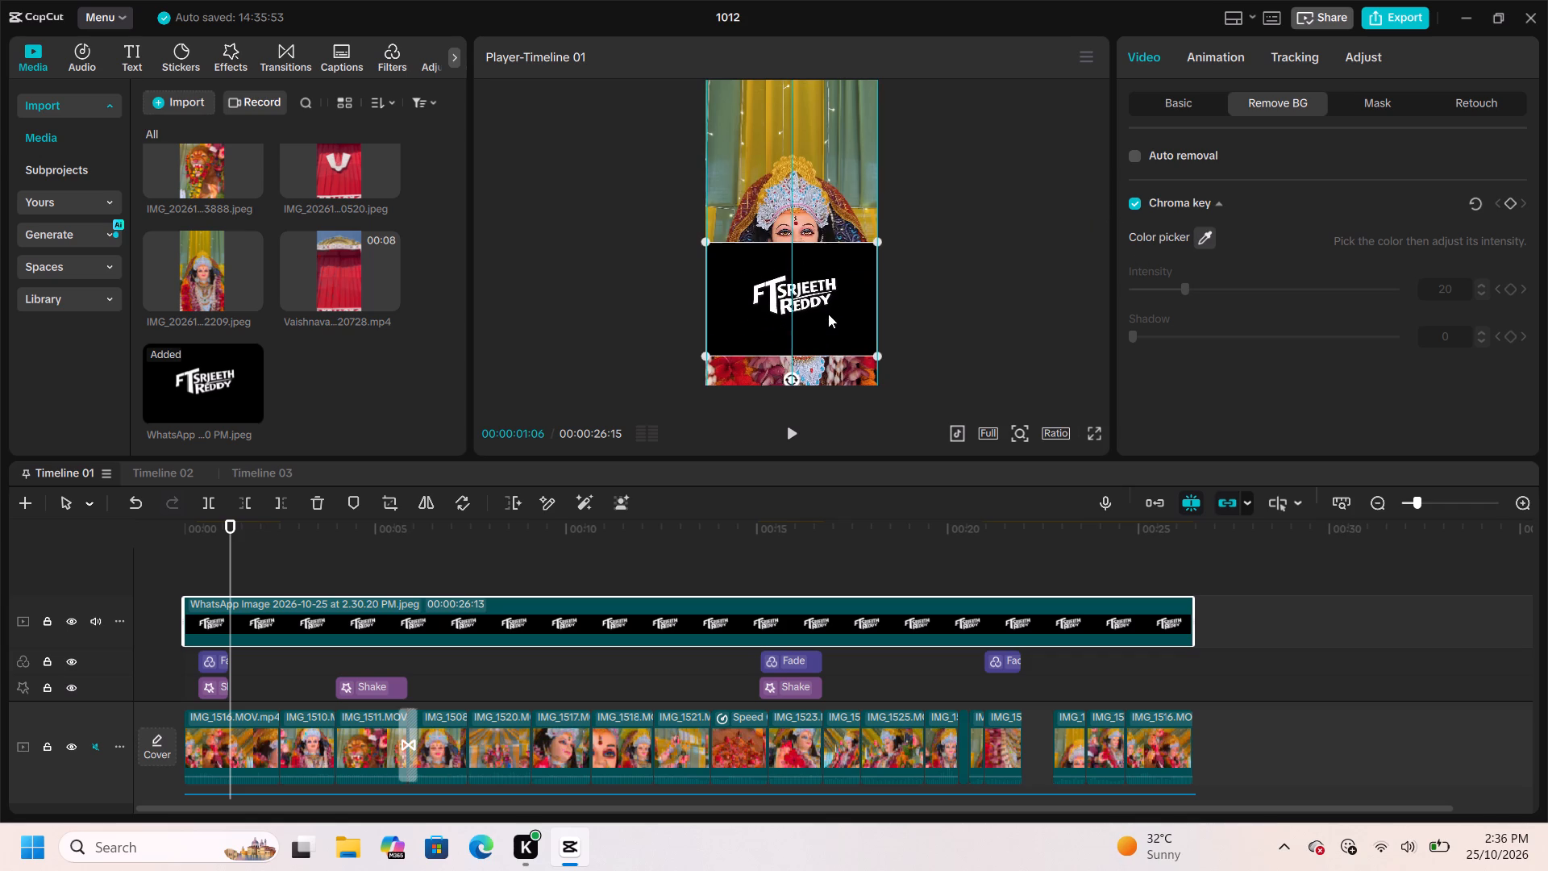
pyautogui.moveTo(828, 314); pyautogui.dragTo(829, 331)
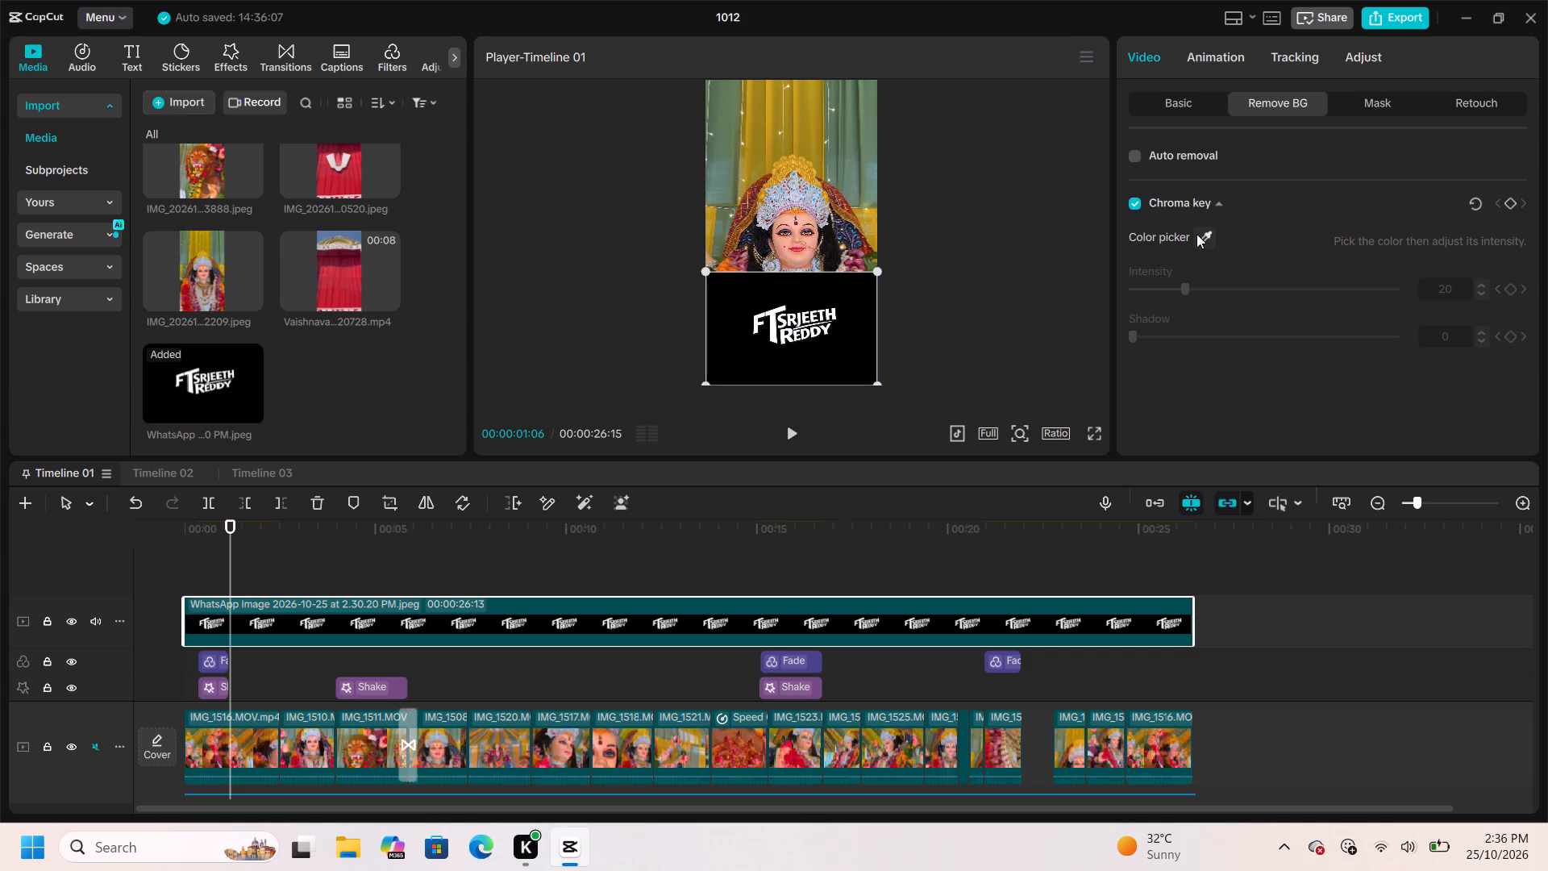
# Sample the logo's black background as the chroma key colour and return the playhead to the start.
pyautogui.click(1209, 240)
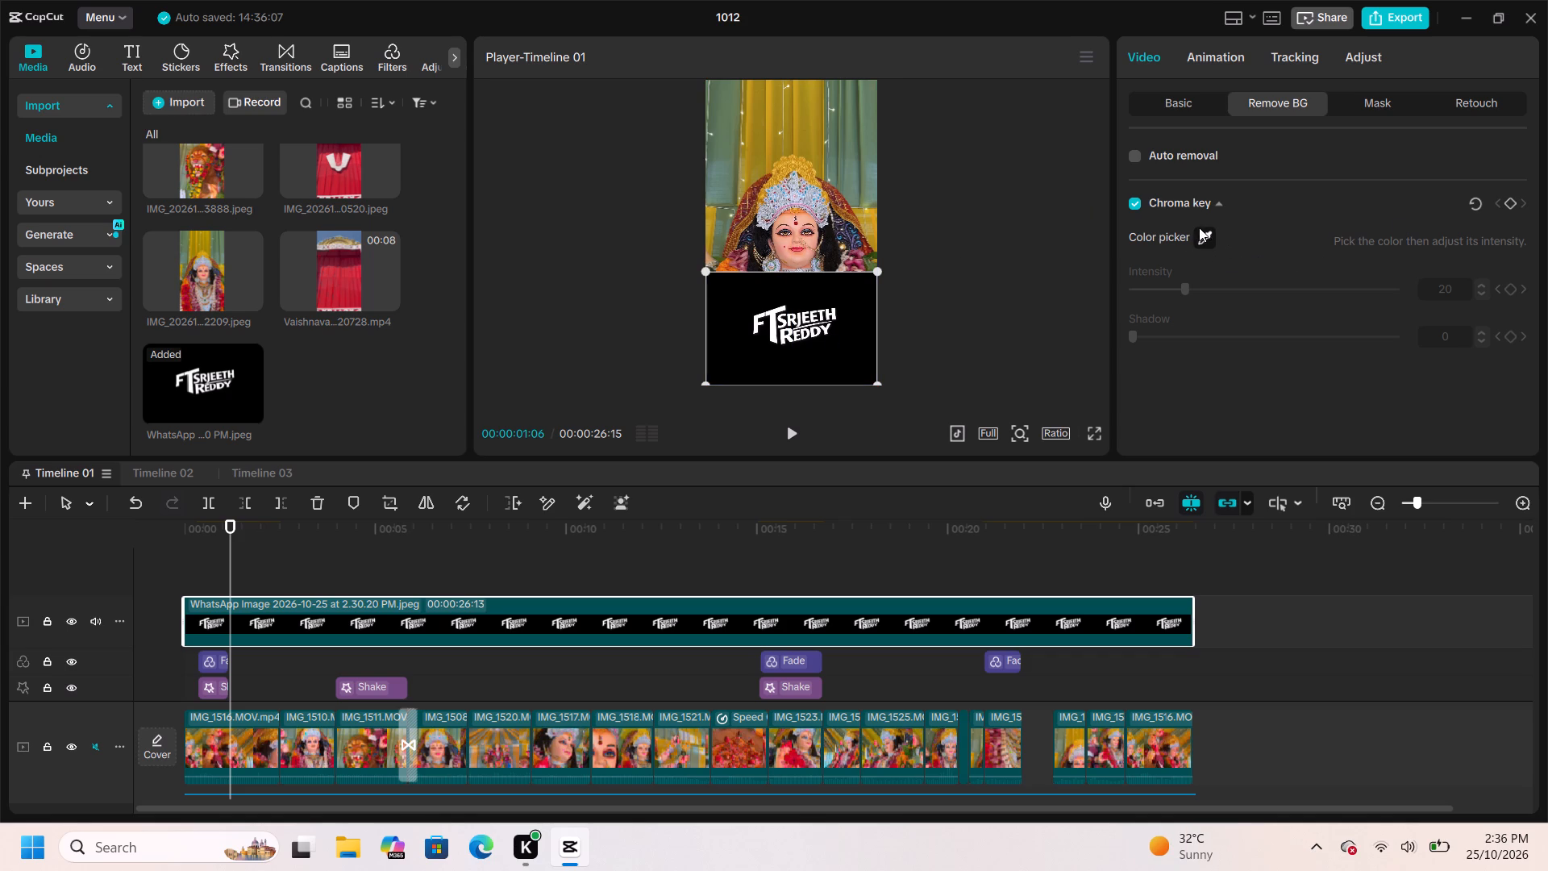
pyautogui.doubleClick(839, 335)
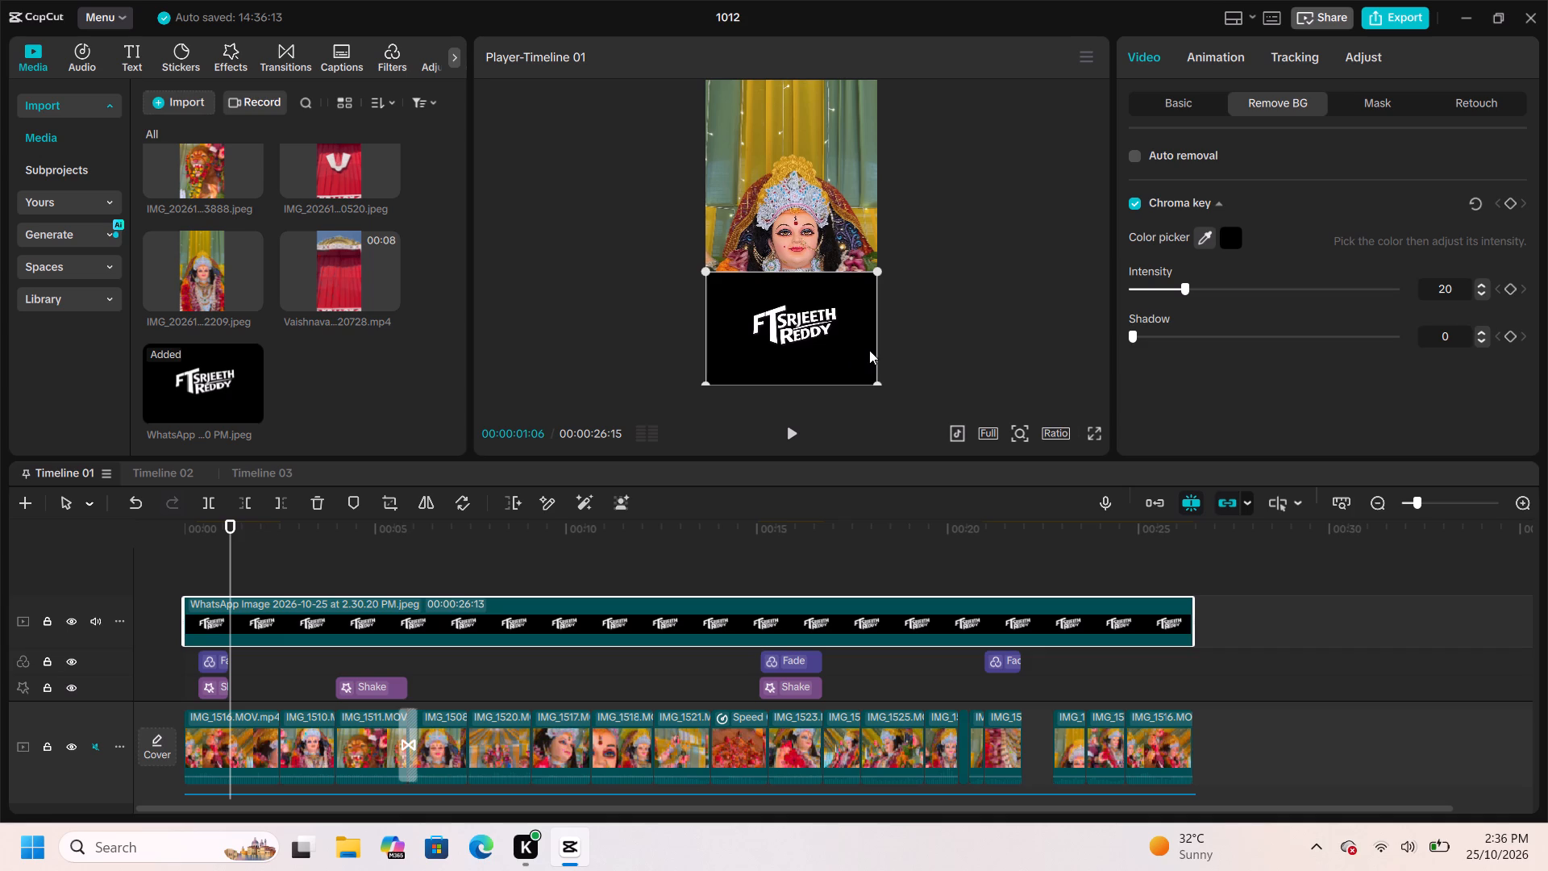
pyautogui.press('Home')
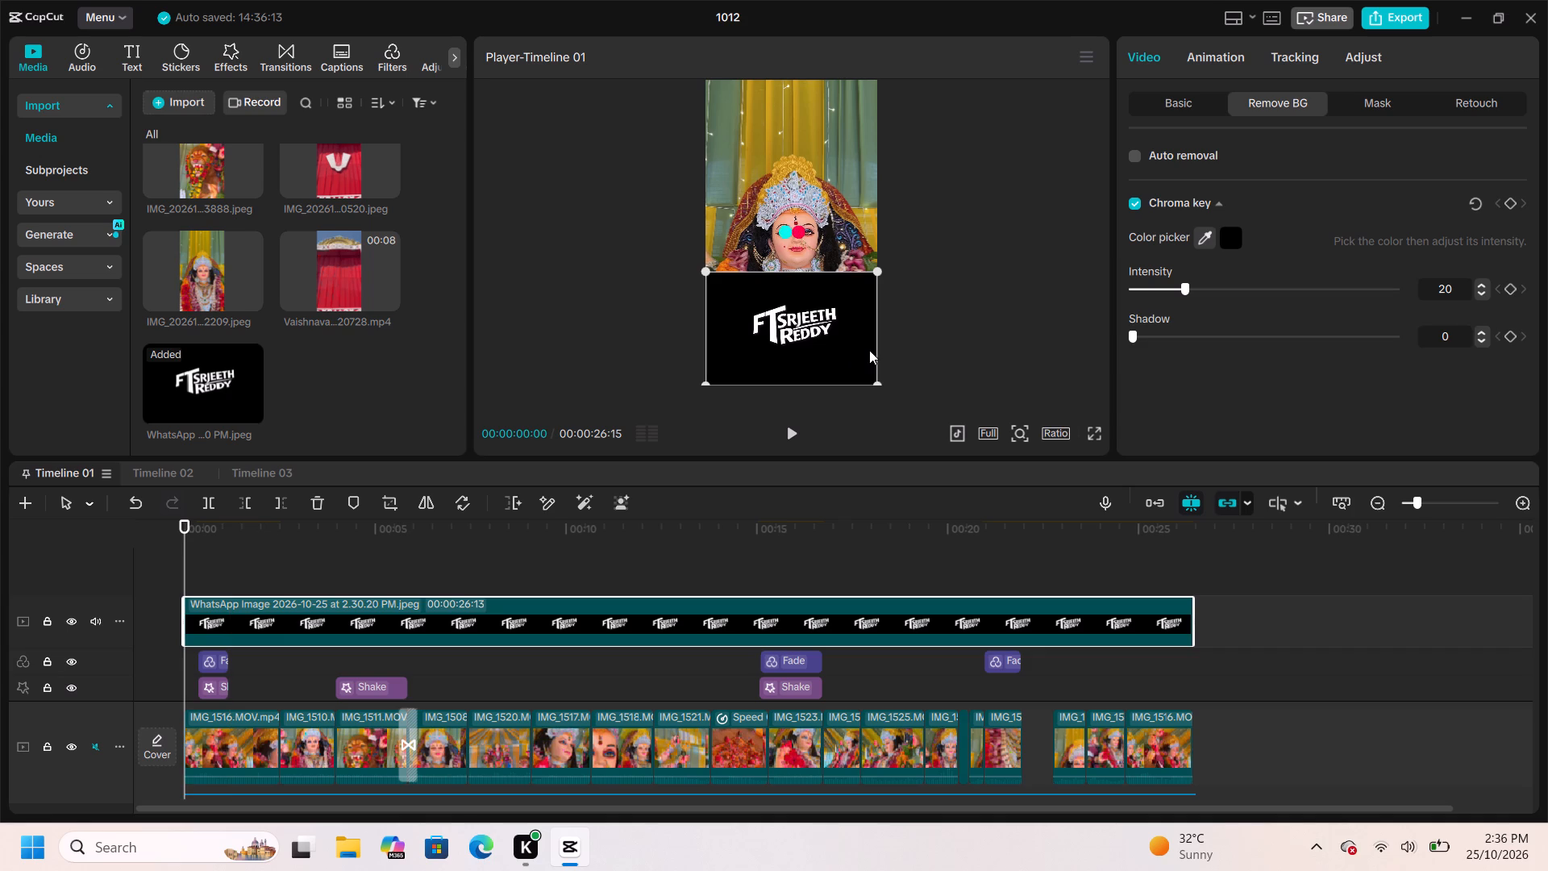
pyautogui.click(1236, 240)
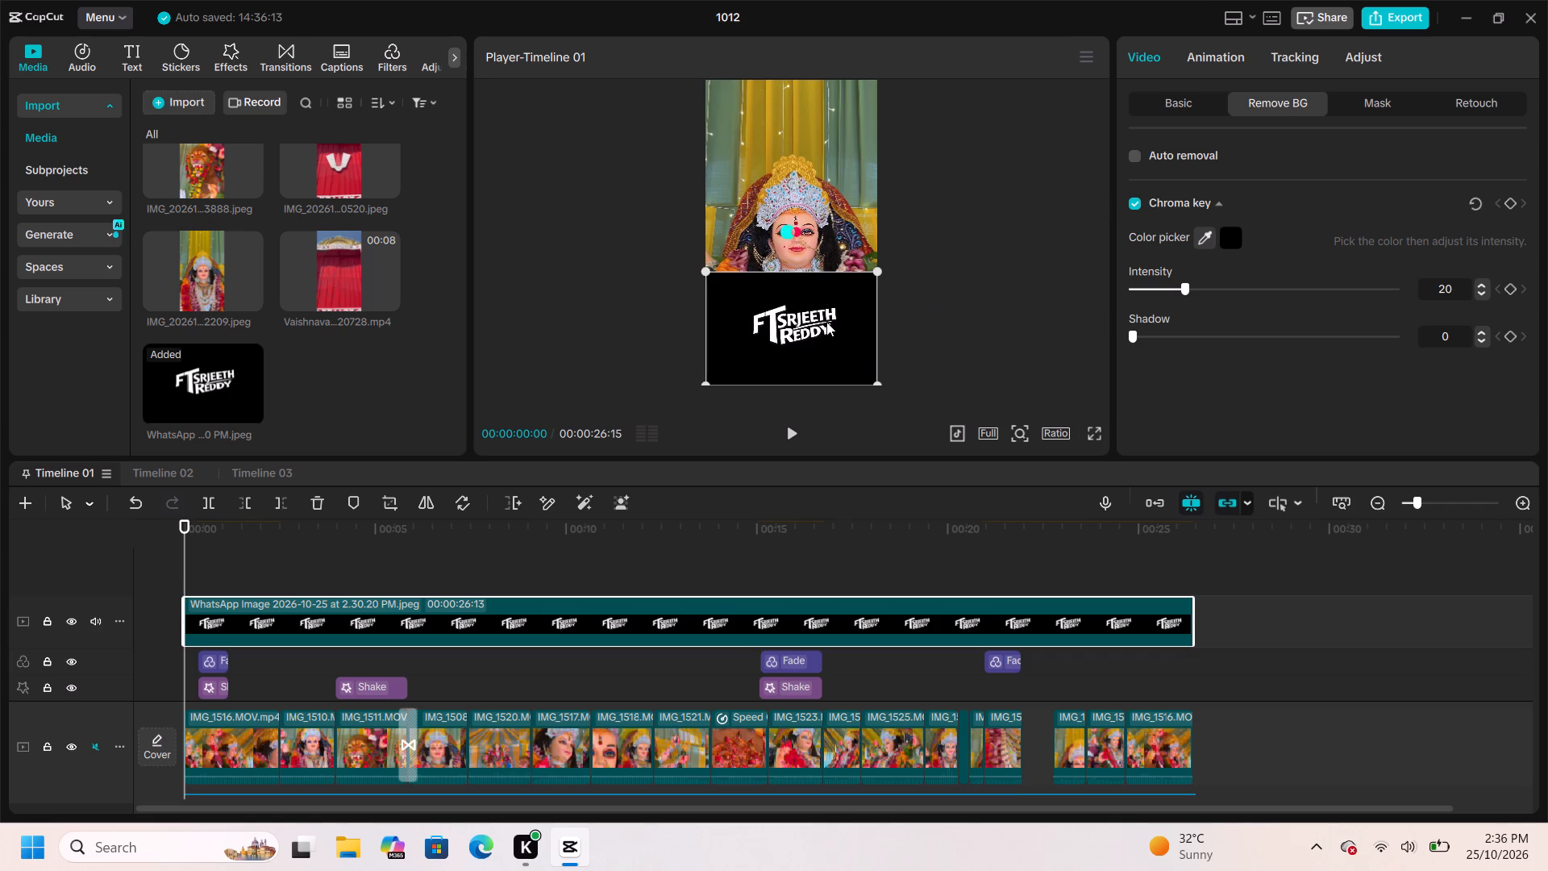
pyautogui.click(826, 322)
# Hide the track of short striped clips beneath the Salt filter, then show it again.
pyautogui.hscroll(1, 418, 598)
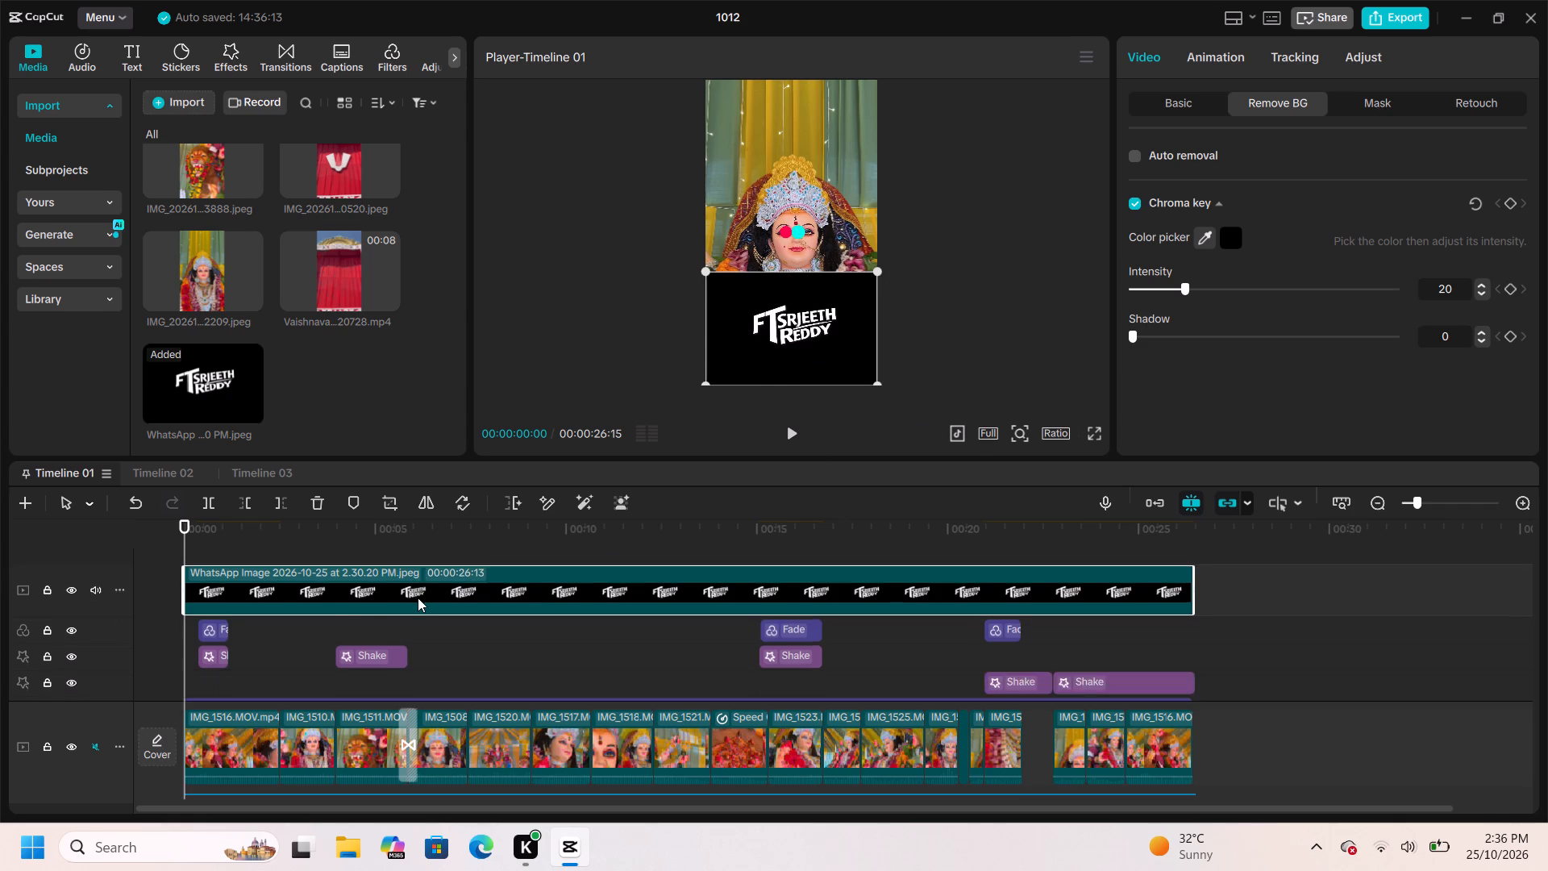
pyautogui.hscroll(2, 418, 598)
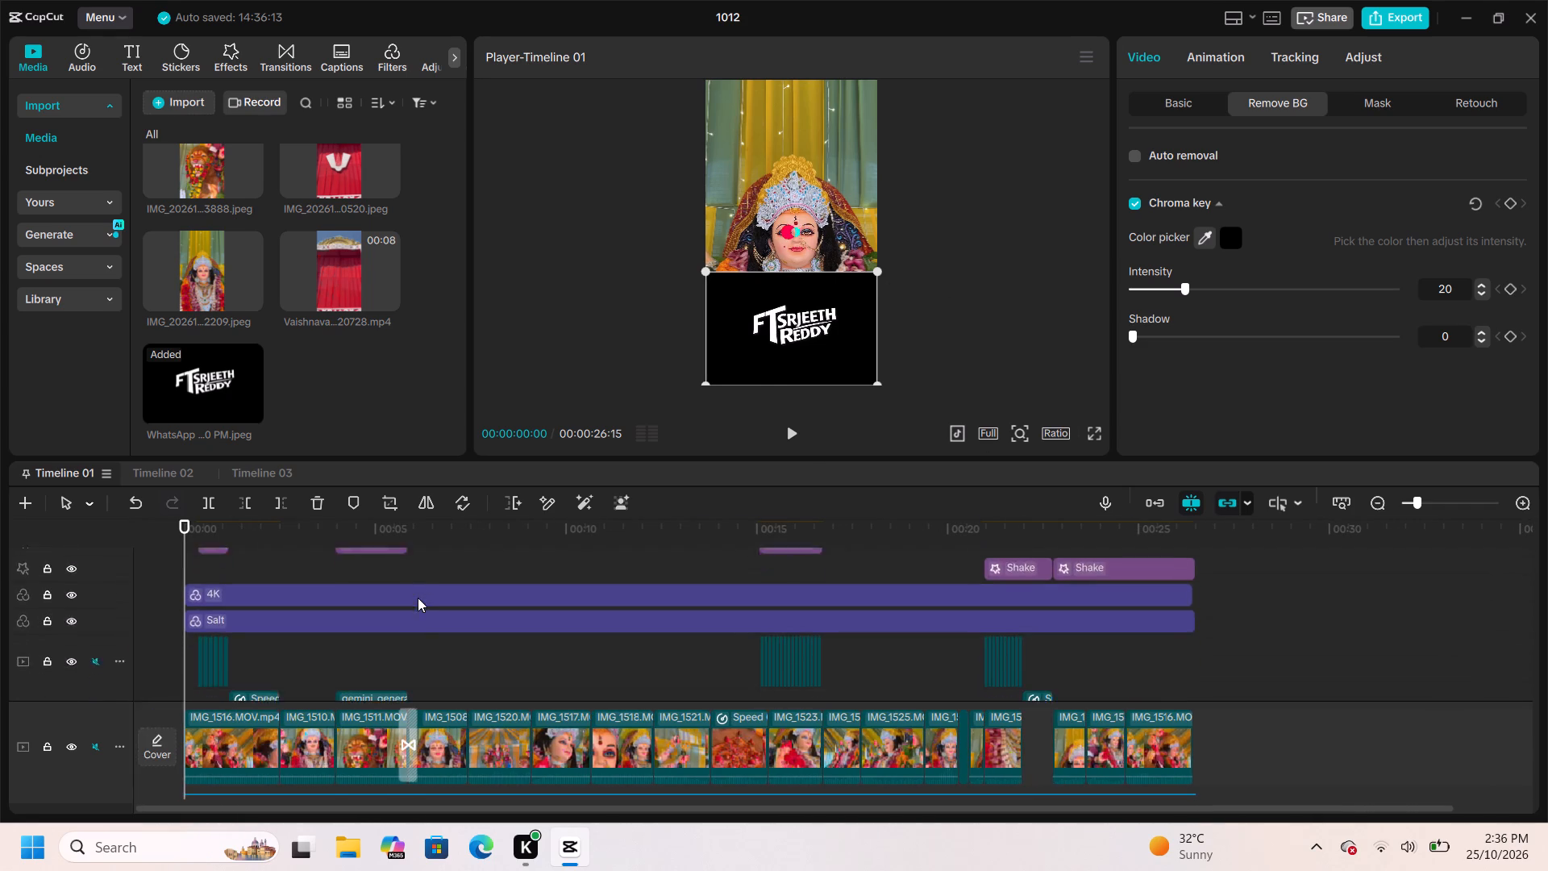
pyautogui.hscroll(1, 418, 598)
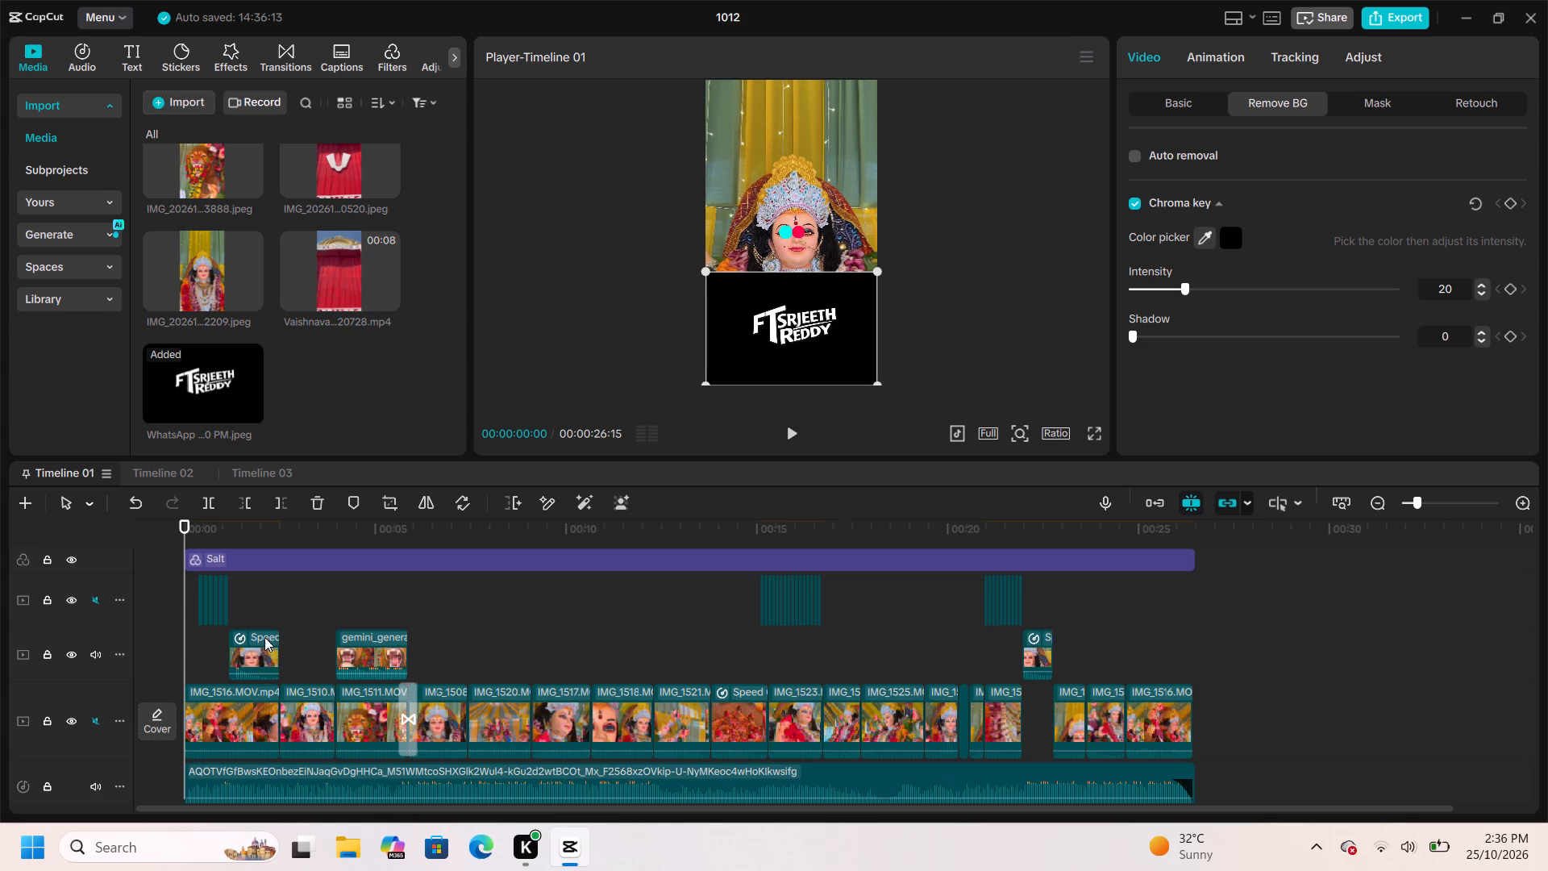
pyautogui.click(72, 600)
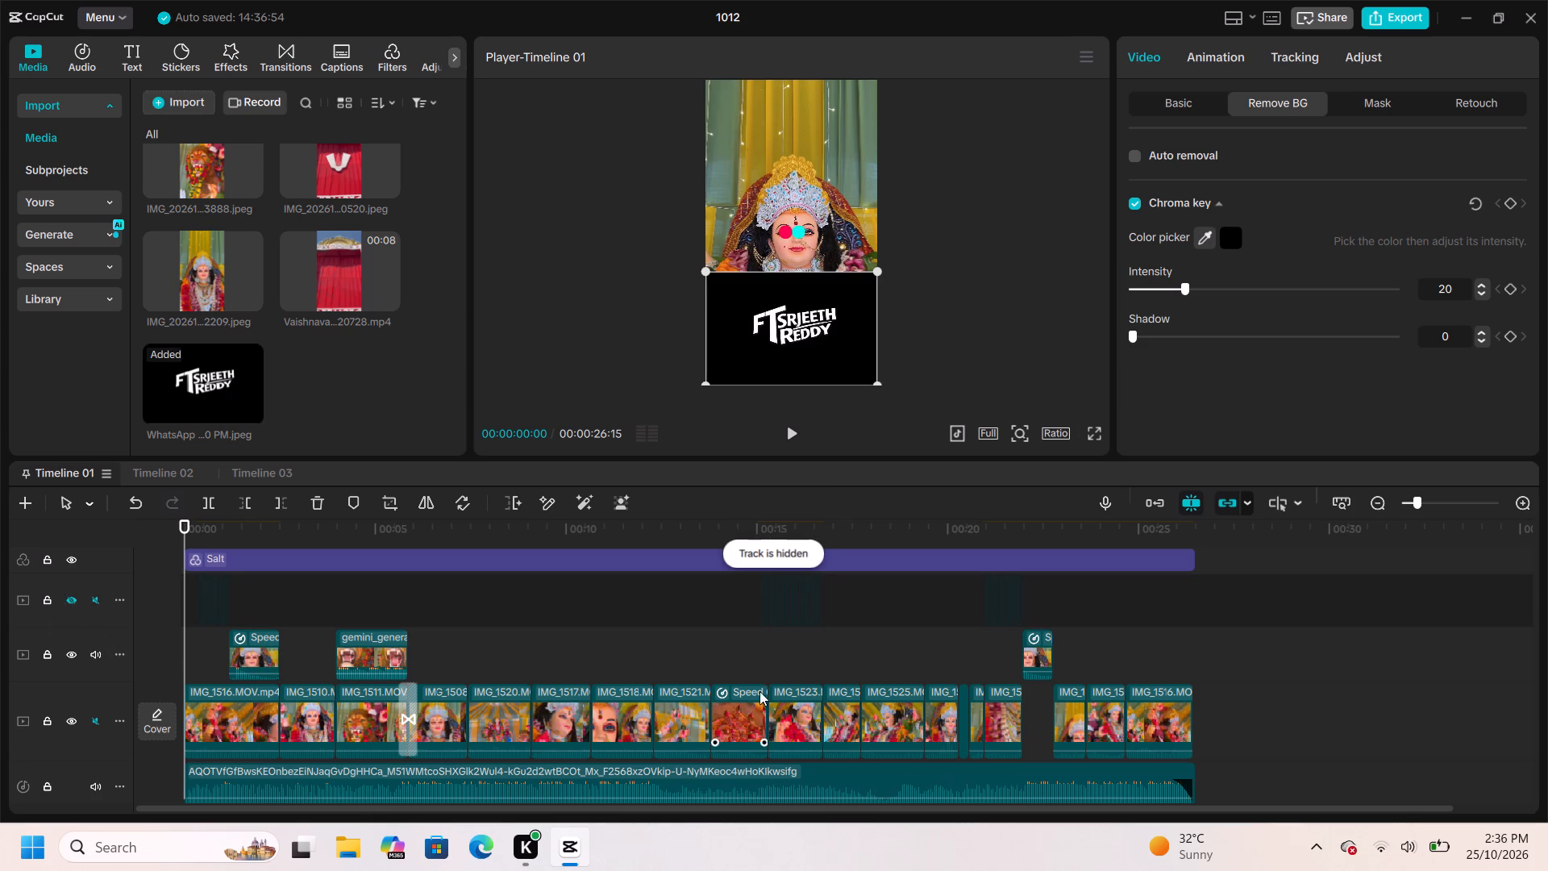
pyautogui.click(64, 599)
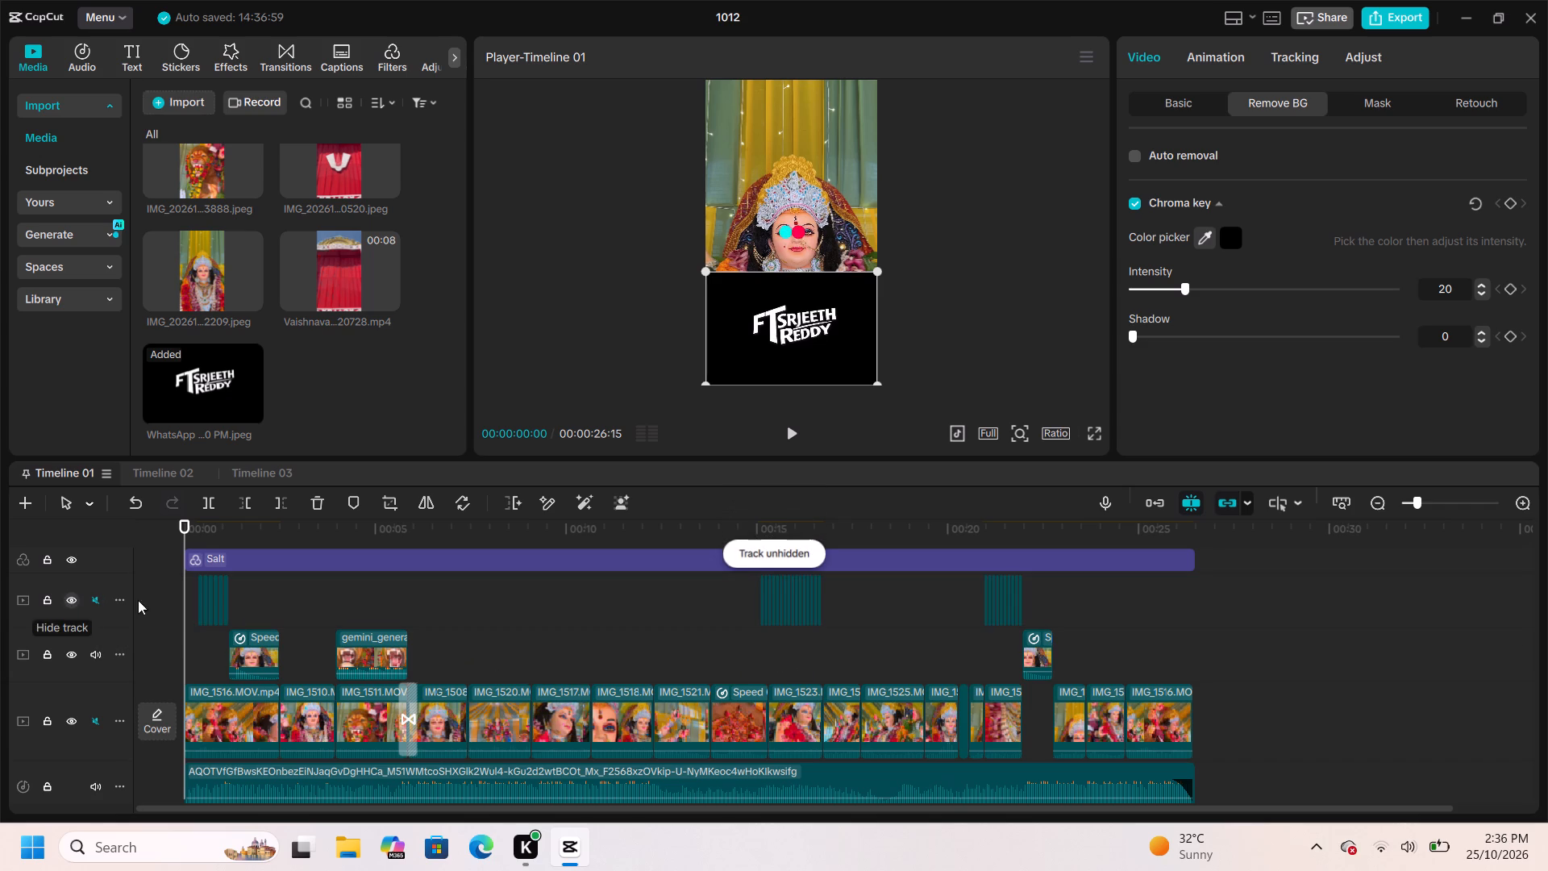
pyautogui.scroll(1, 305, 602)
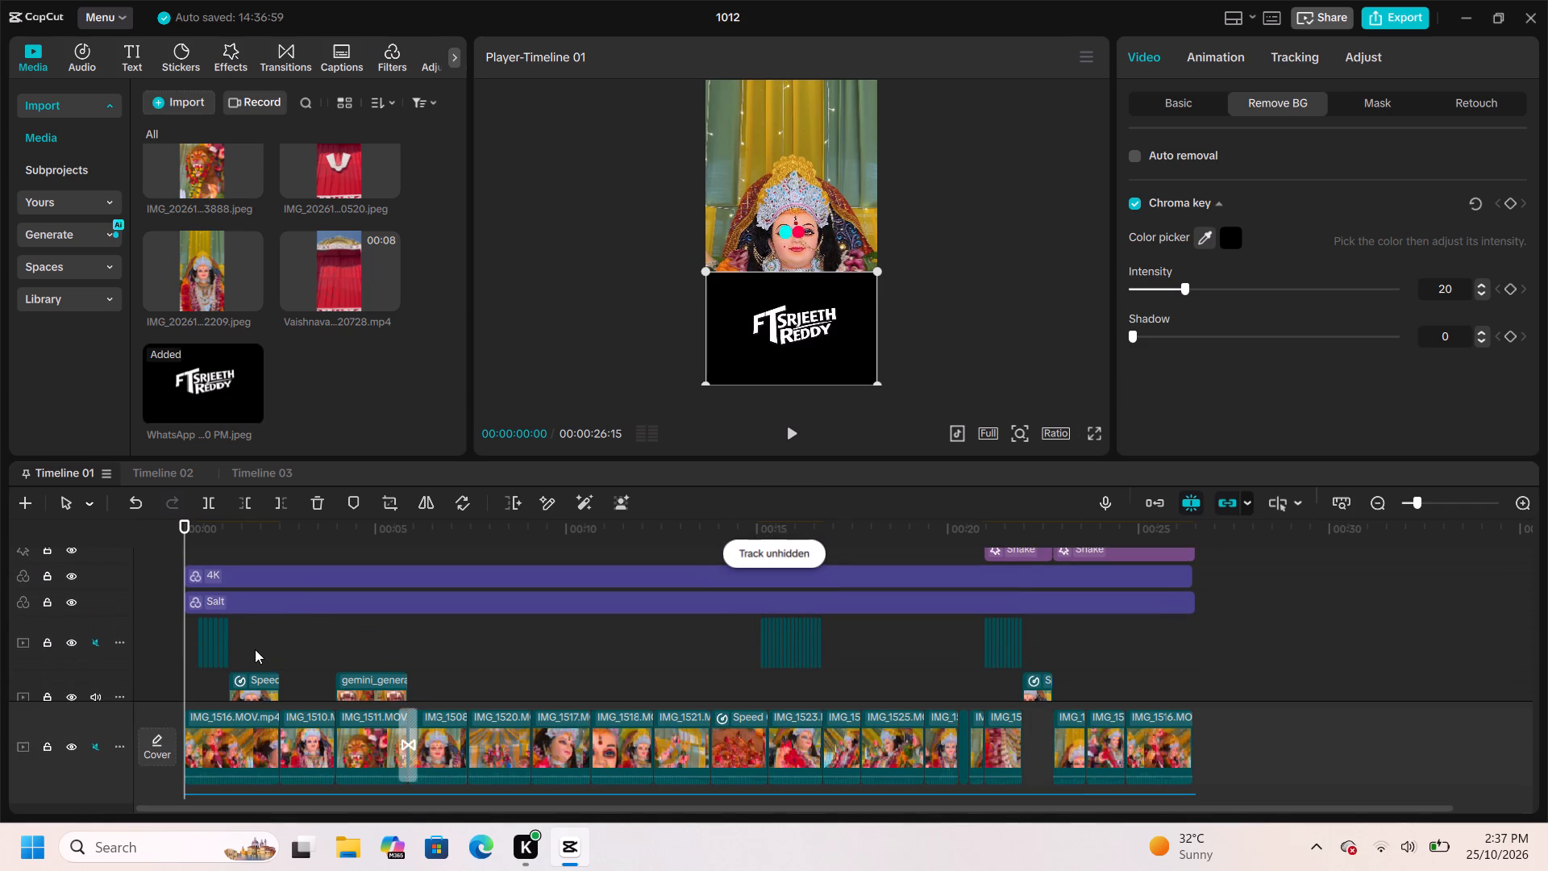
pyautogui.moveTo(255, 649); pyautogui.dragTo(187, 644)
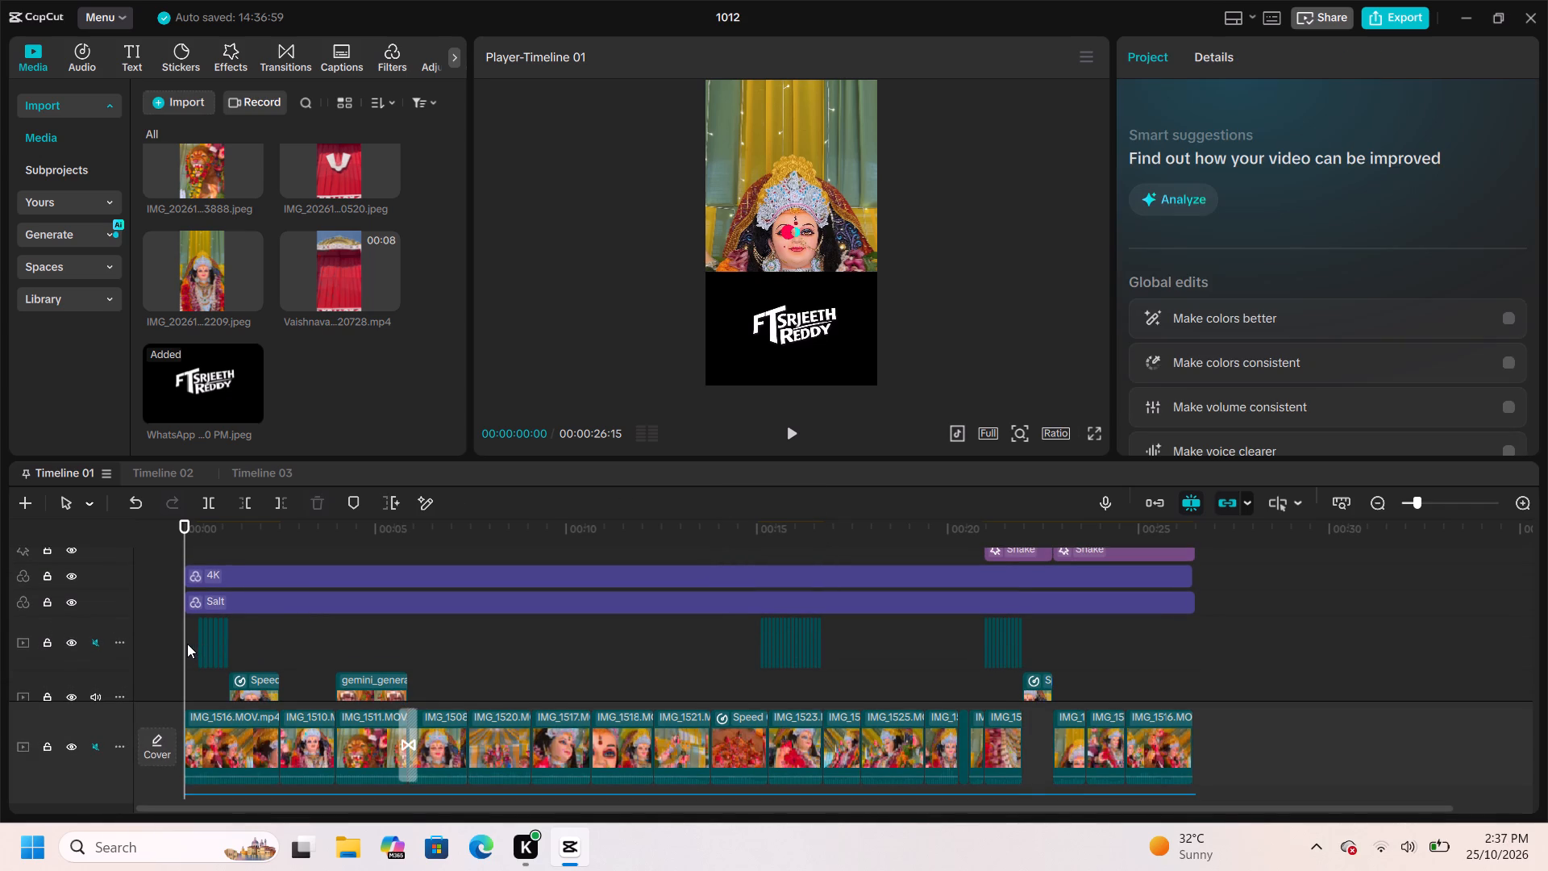
# Move the first group of short striped clips near the timeline start onto a new track above the 4K filter.
pyautogui.moveTo(187, 644); pyautogui.dragTo(202, 640)
pyautogui.moveTo(202, 640); pyautogui.dragTo(173, 640)
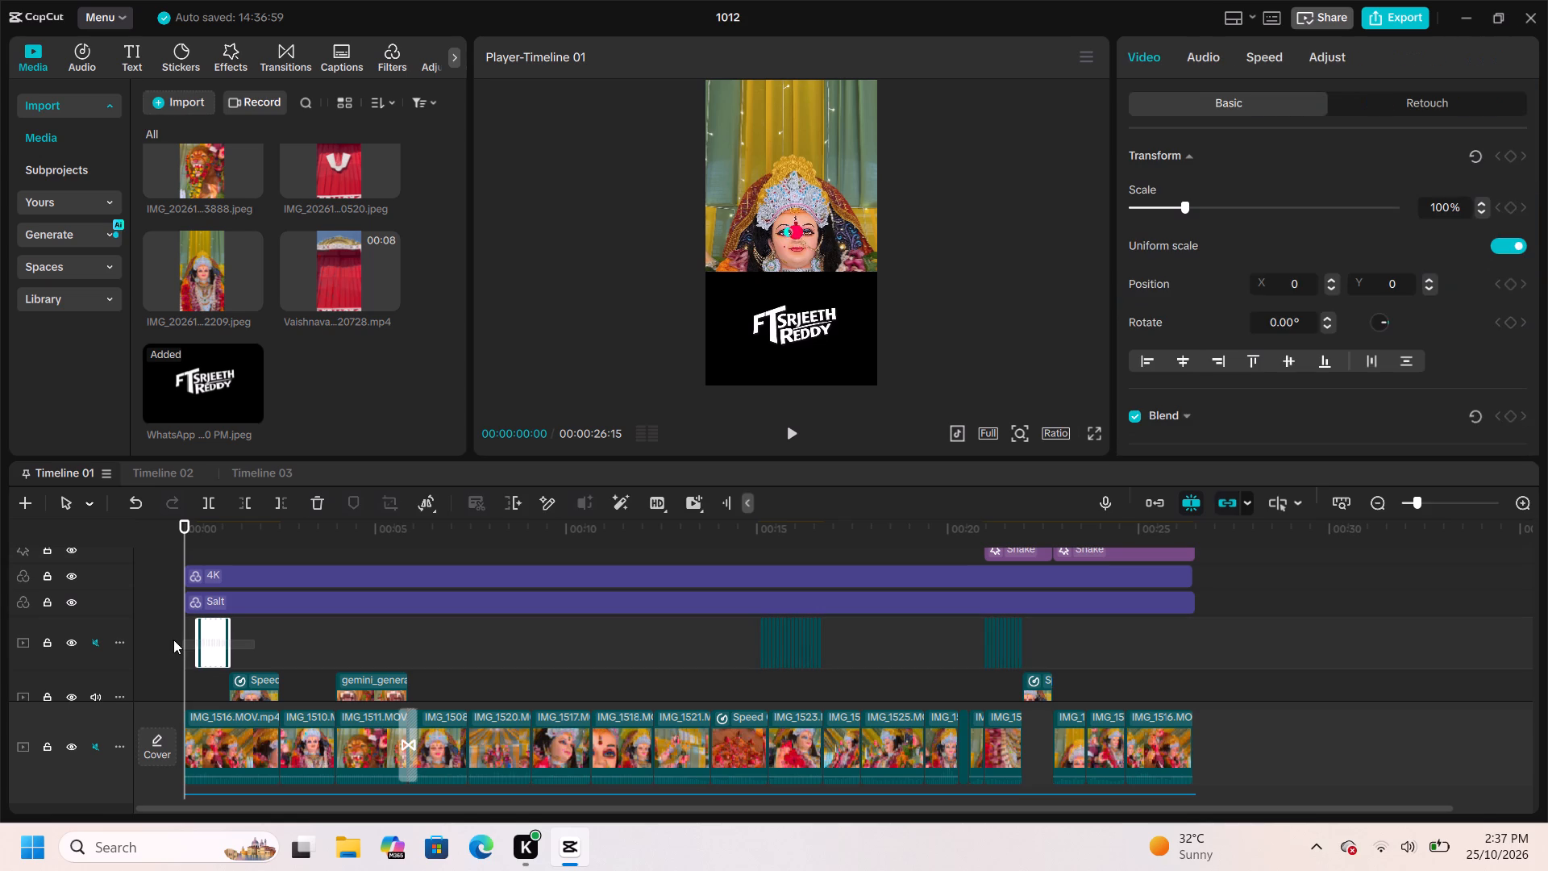
pyautogui.moveTo(173, 640); pyautogui.dragTo(170, 640)
pyautogui.keyDown('ctrl'); pyautogui.scroll(15, 220, 650); pyautogui.keyUp('ctrl')
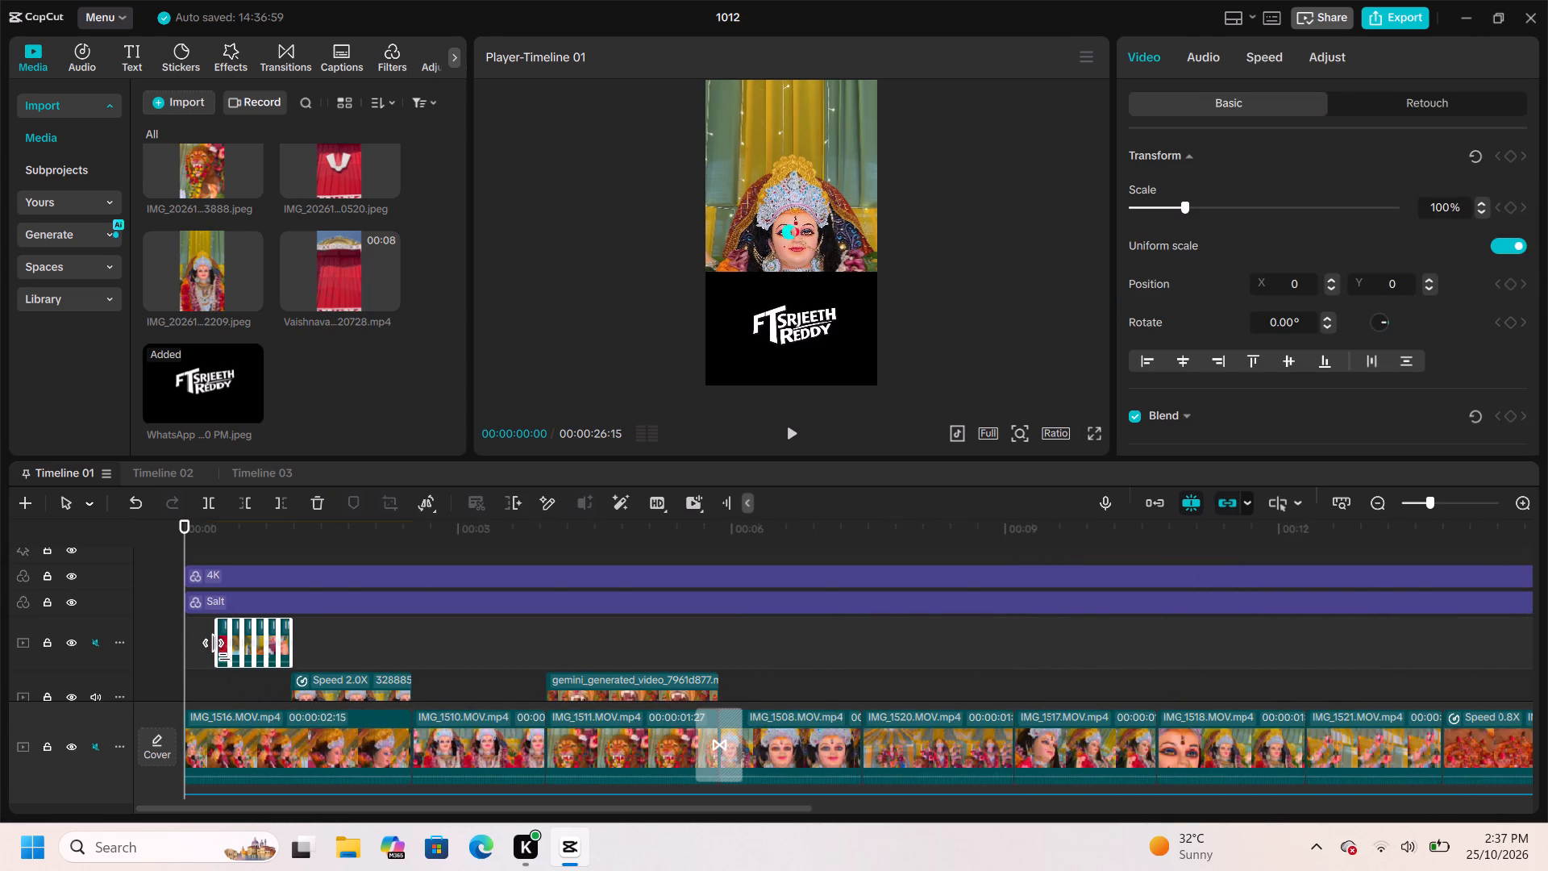
pyautogui.keyDown('ctrl'); pyautogui.scroll(11, 220, 650); pyautogui.keyUp('ctrl')
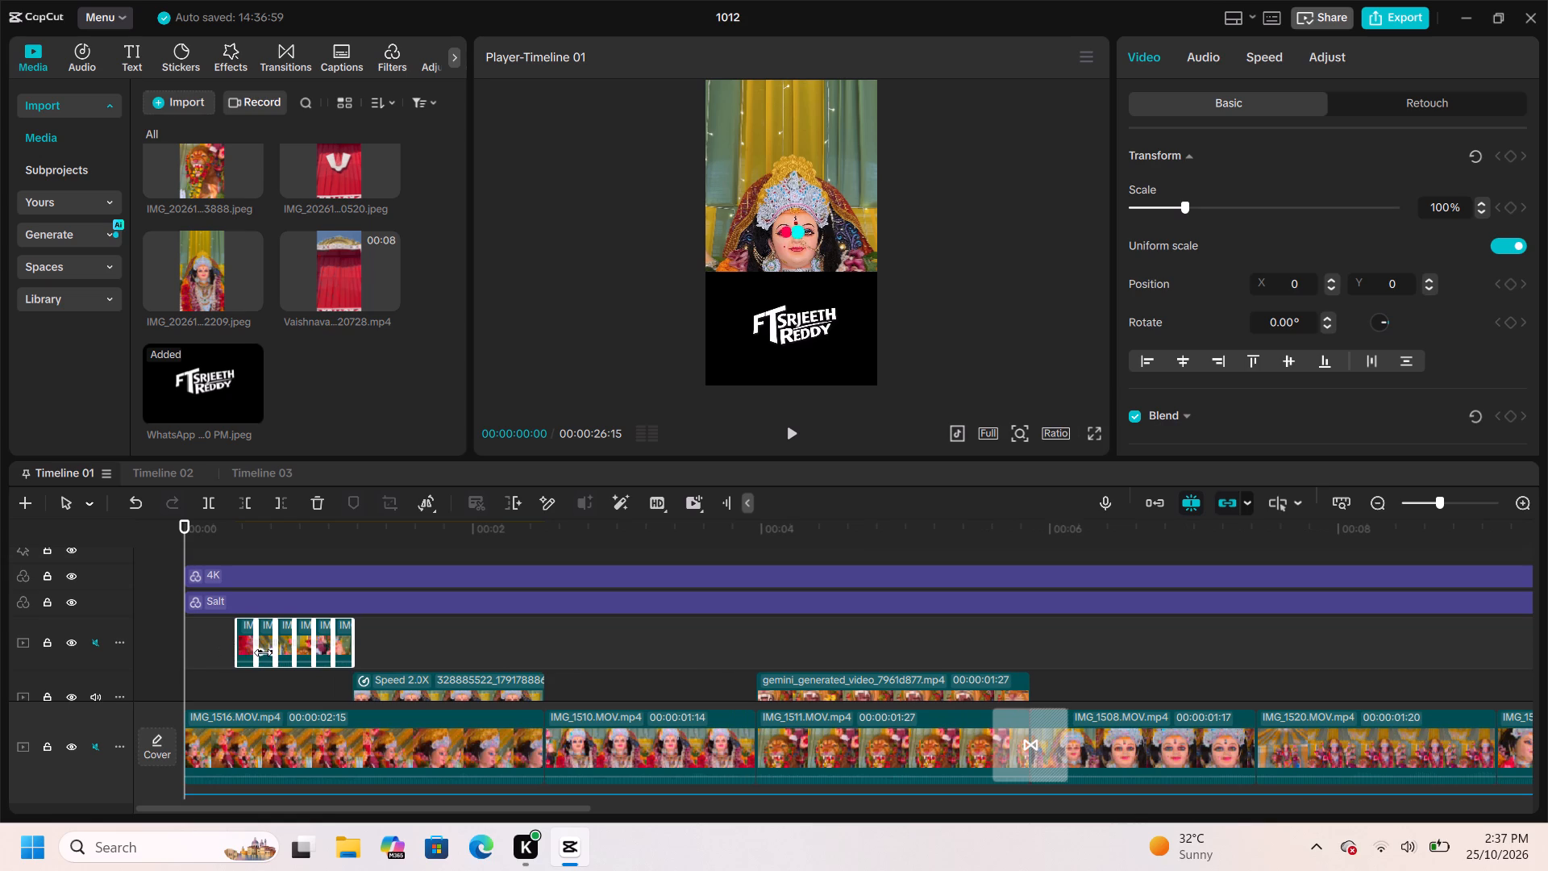
pyautogui.moveTo(246, 643); pyautogui.dragTo(246, 592)
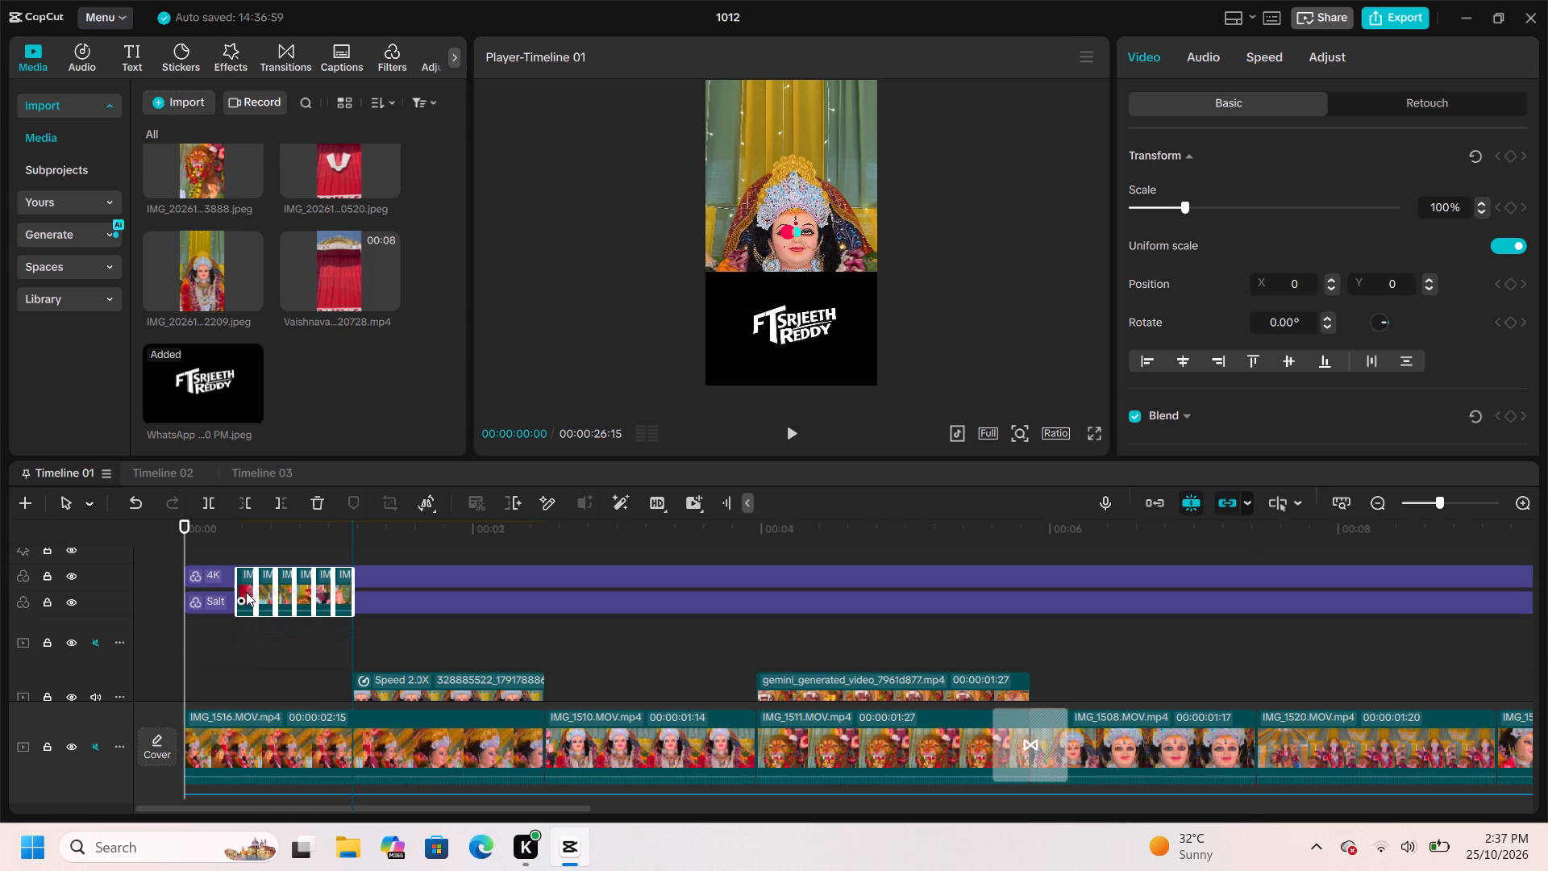
pyautogui.moveTo(246, 592); pyautogui.dragTo(243, 584)
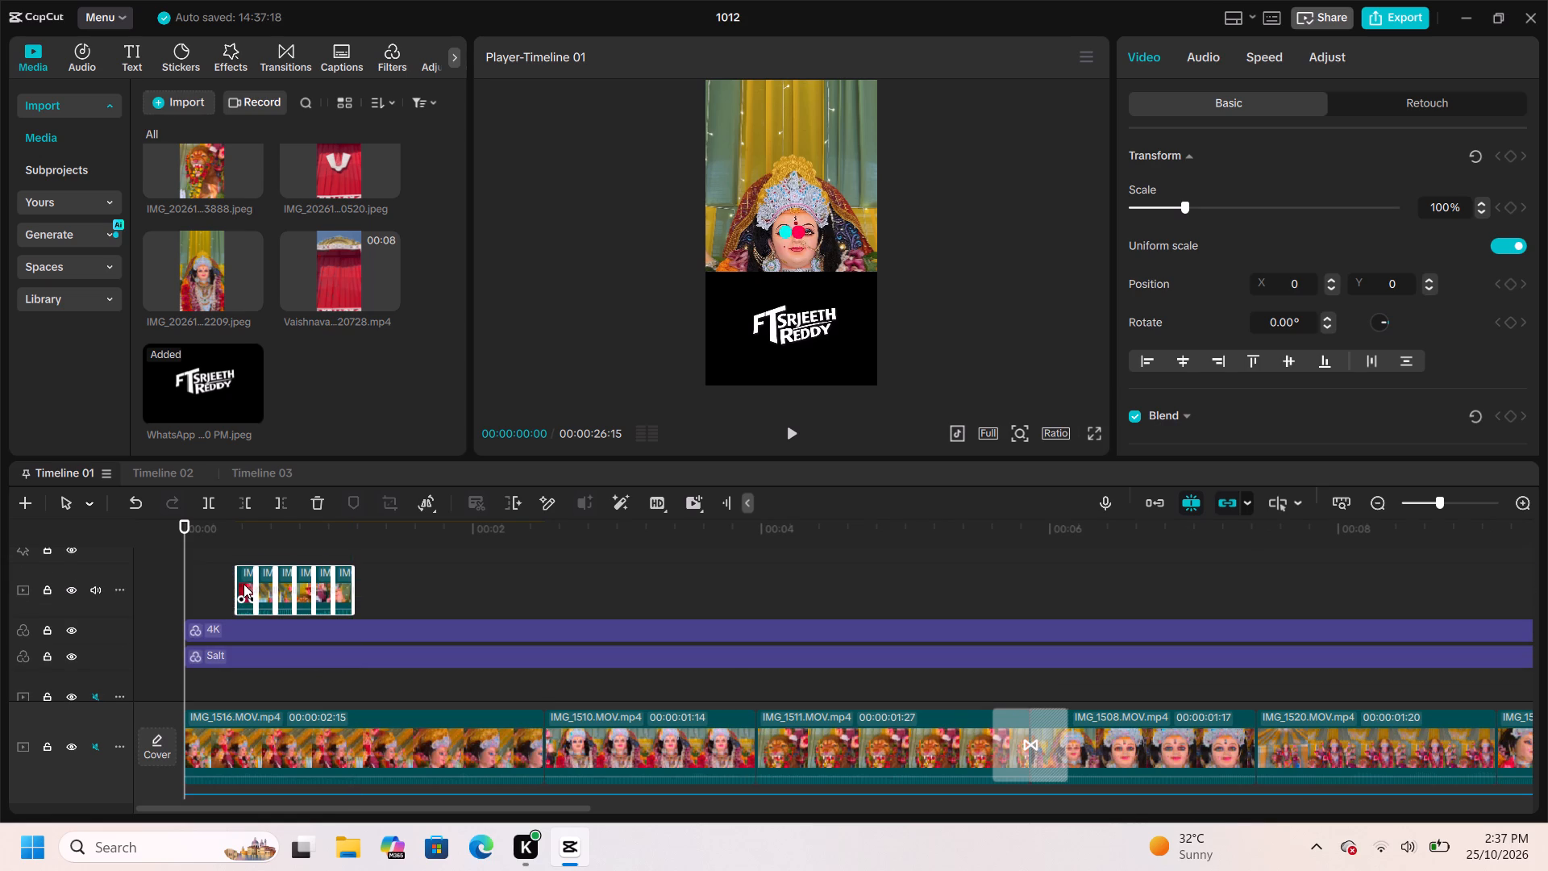
# Hide the new track holding the group of short clips above the 4K filter.
pyautogui.scroll(1, 389, 690)
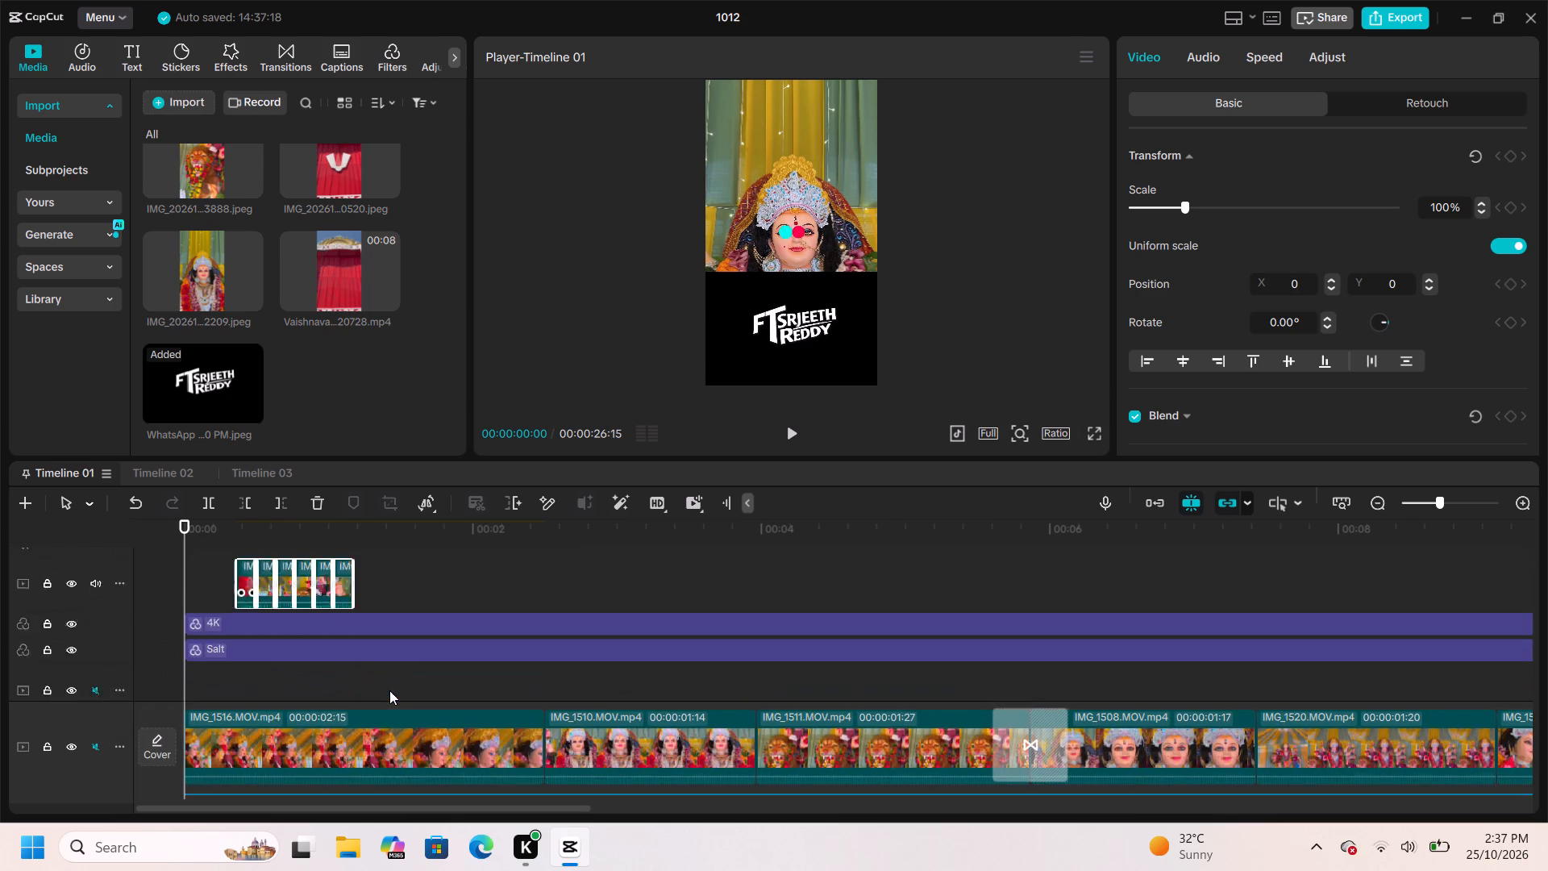
pyautogui.scroll(1, 389, 690)
pyautogui.scroll(-2, 354, 667)
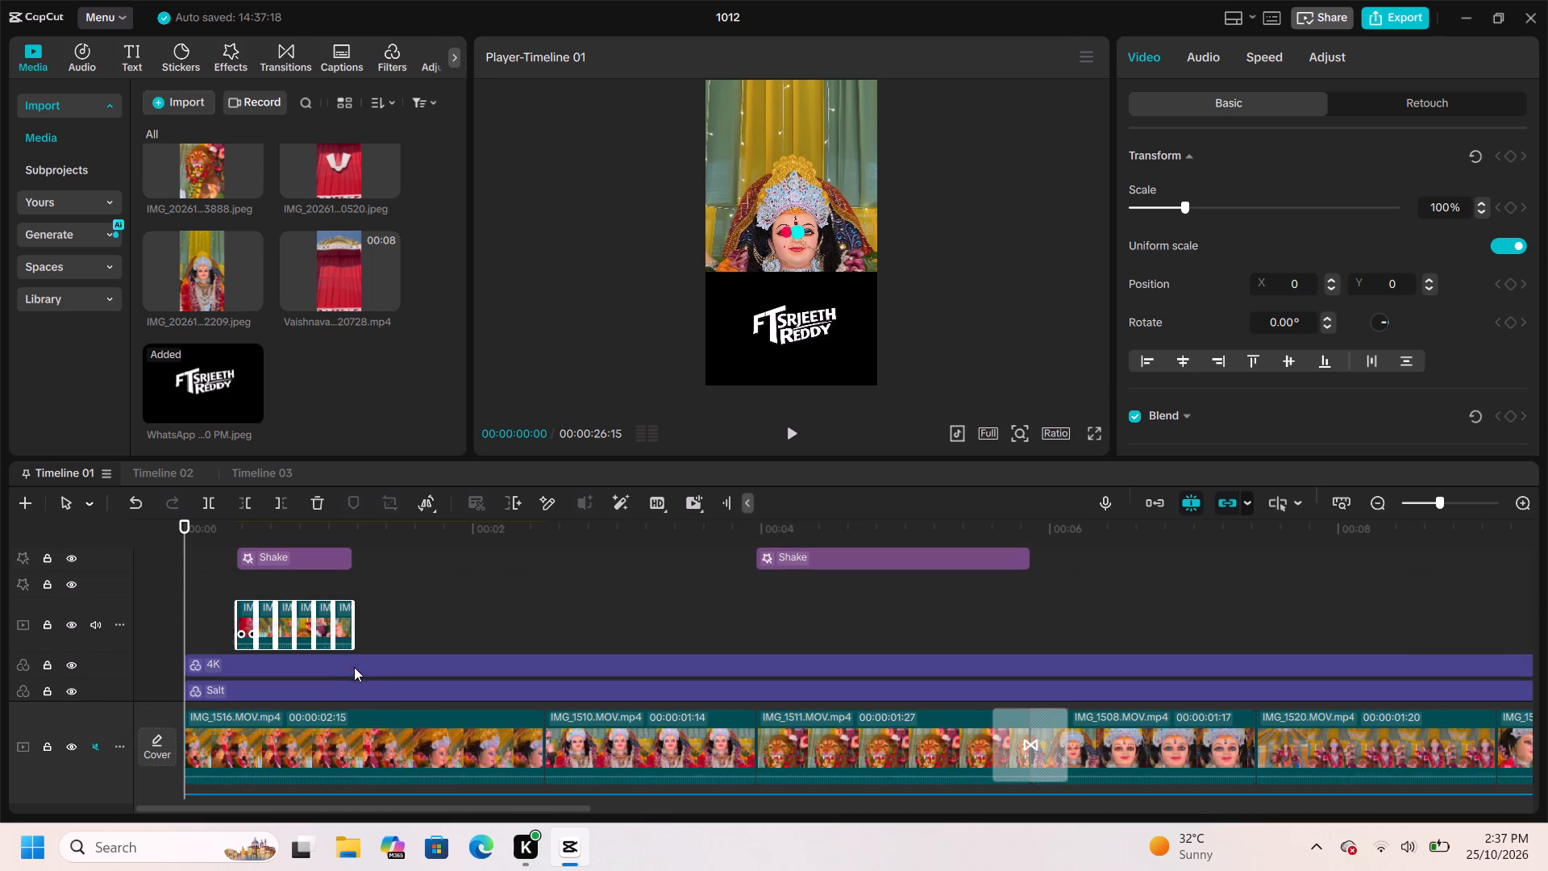
pyautogui.click(69, 617)
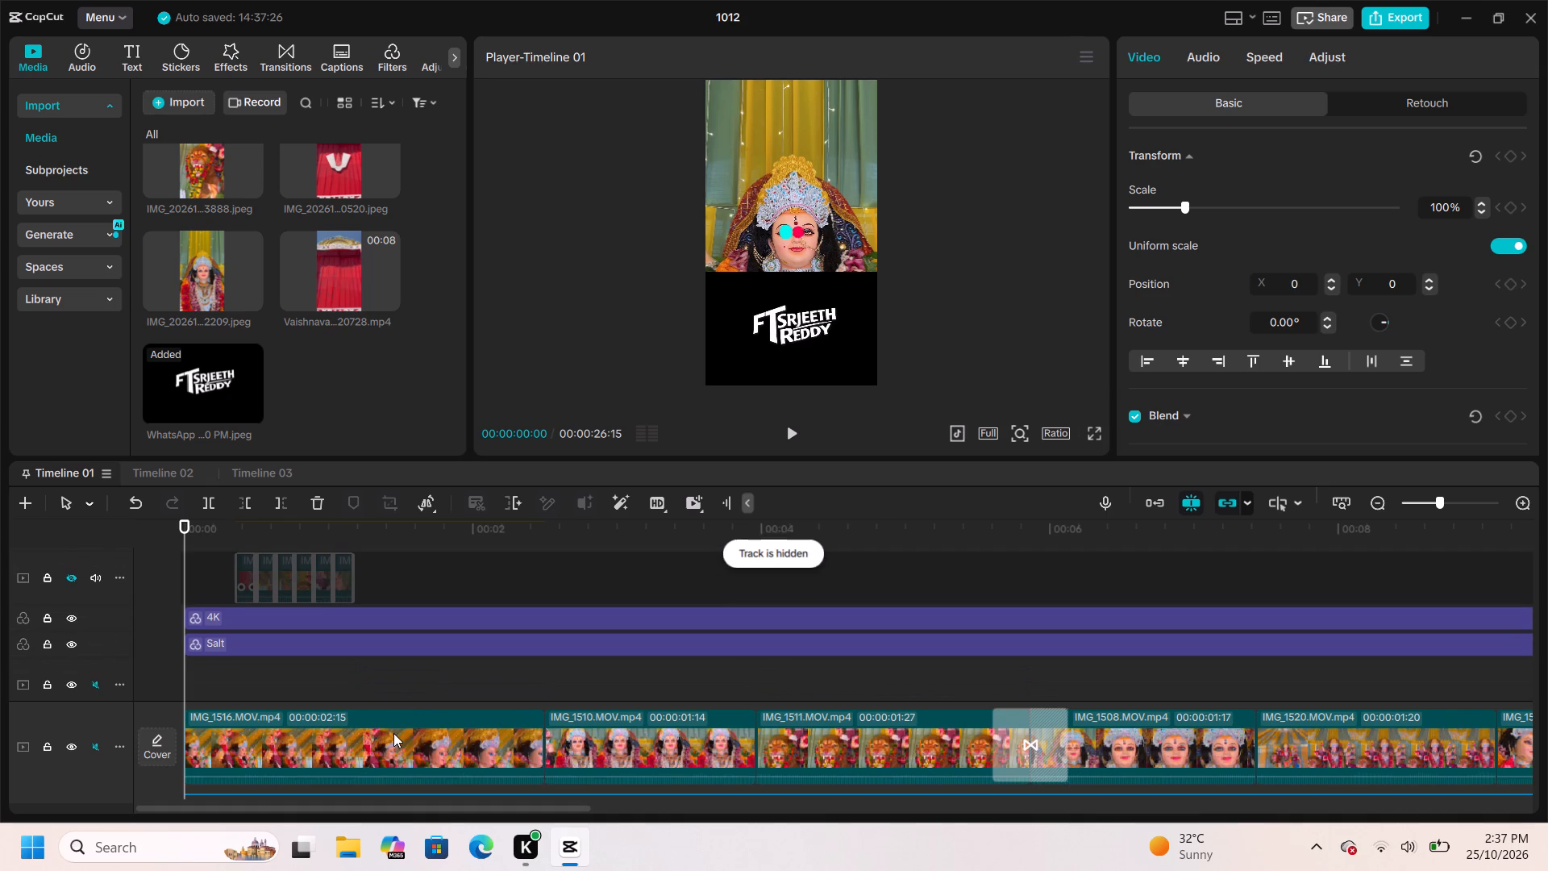
# Select the logo overlay in the preview and shift it horizontally to about X 82.
pyautogui.scroll(4, 390, 686)
pyautogui.scroll(-1, 390, 686)
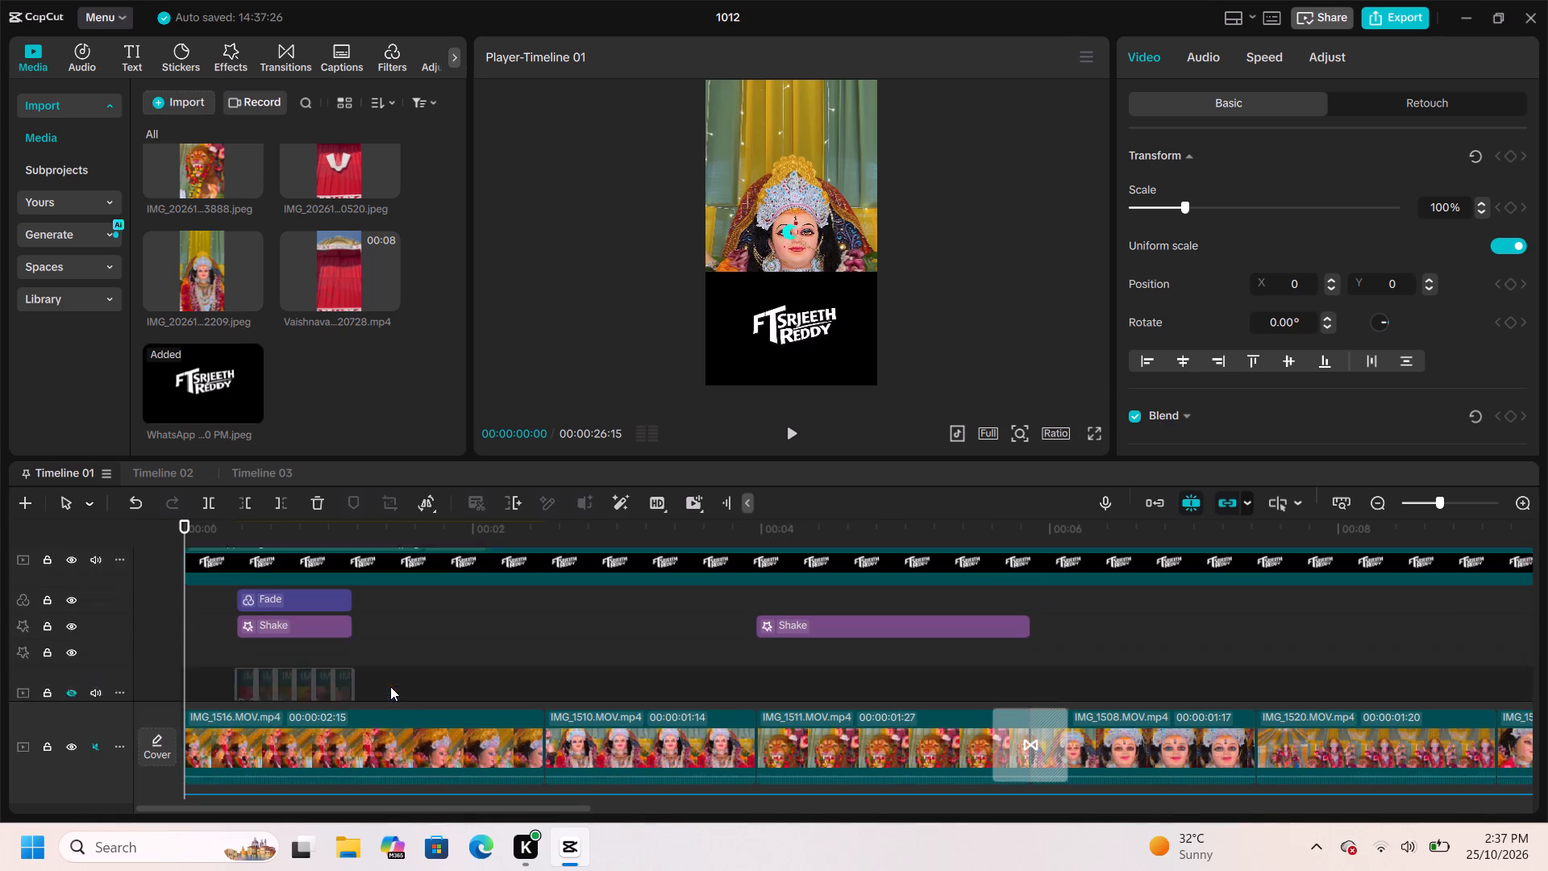
pyautogui.click(784, 328)
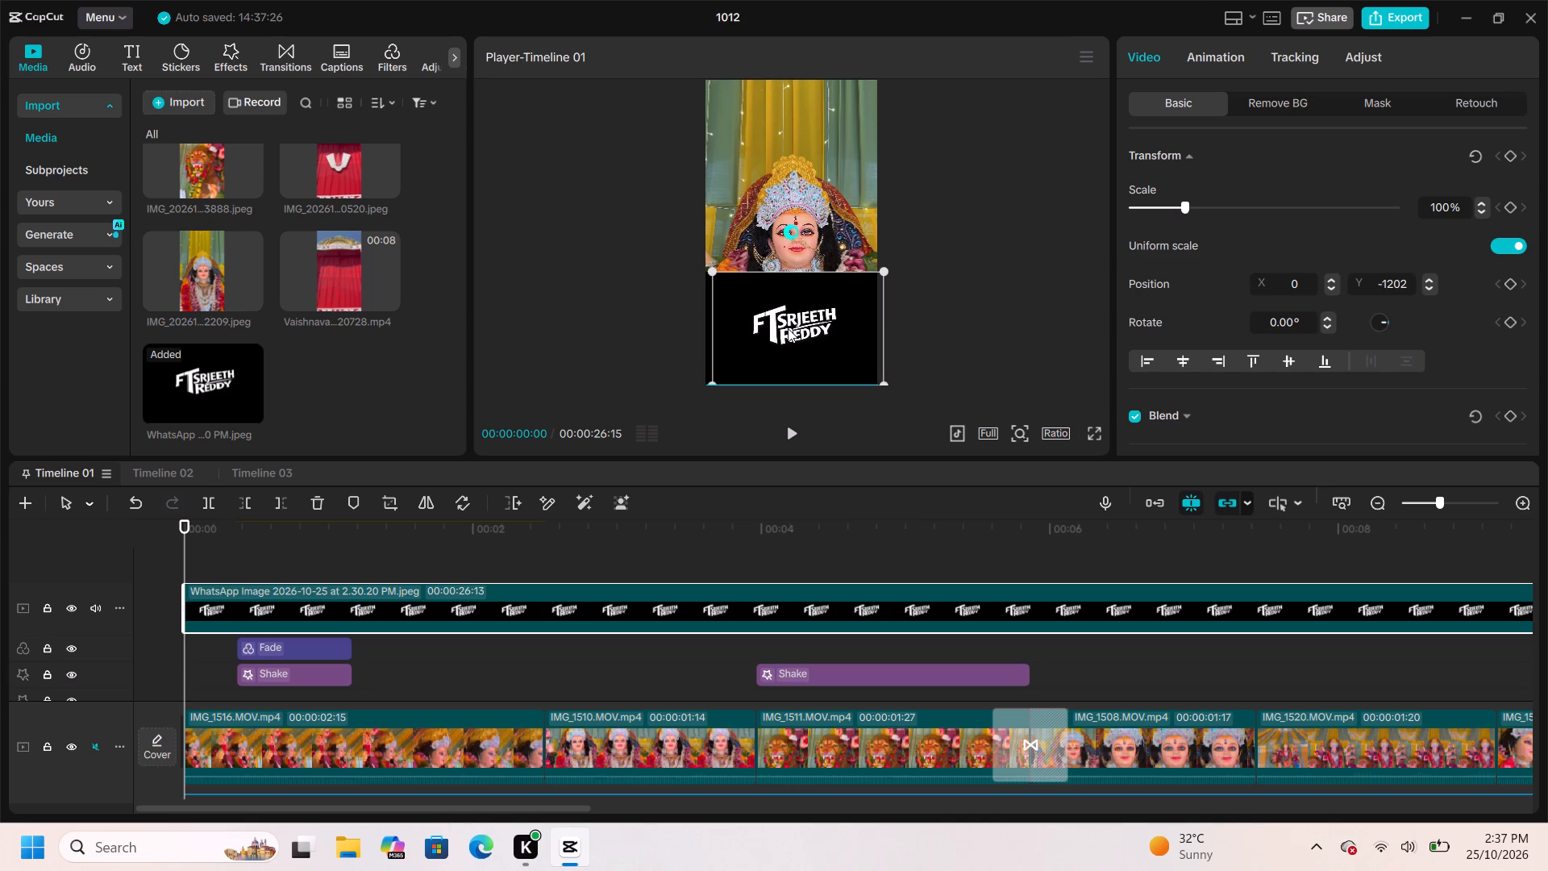
pyautogui.moveTo(793, 290); pyautogui.dragTo(784, 290)
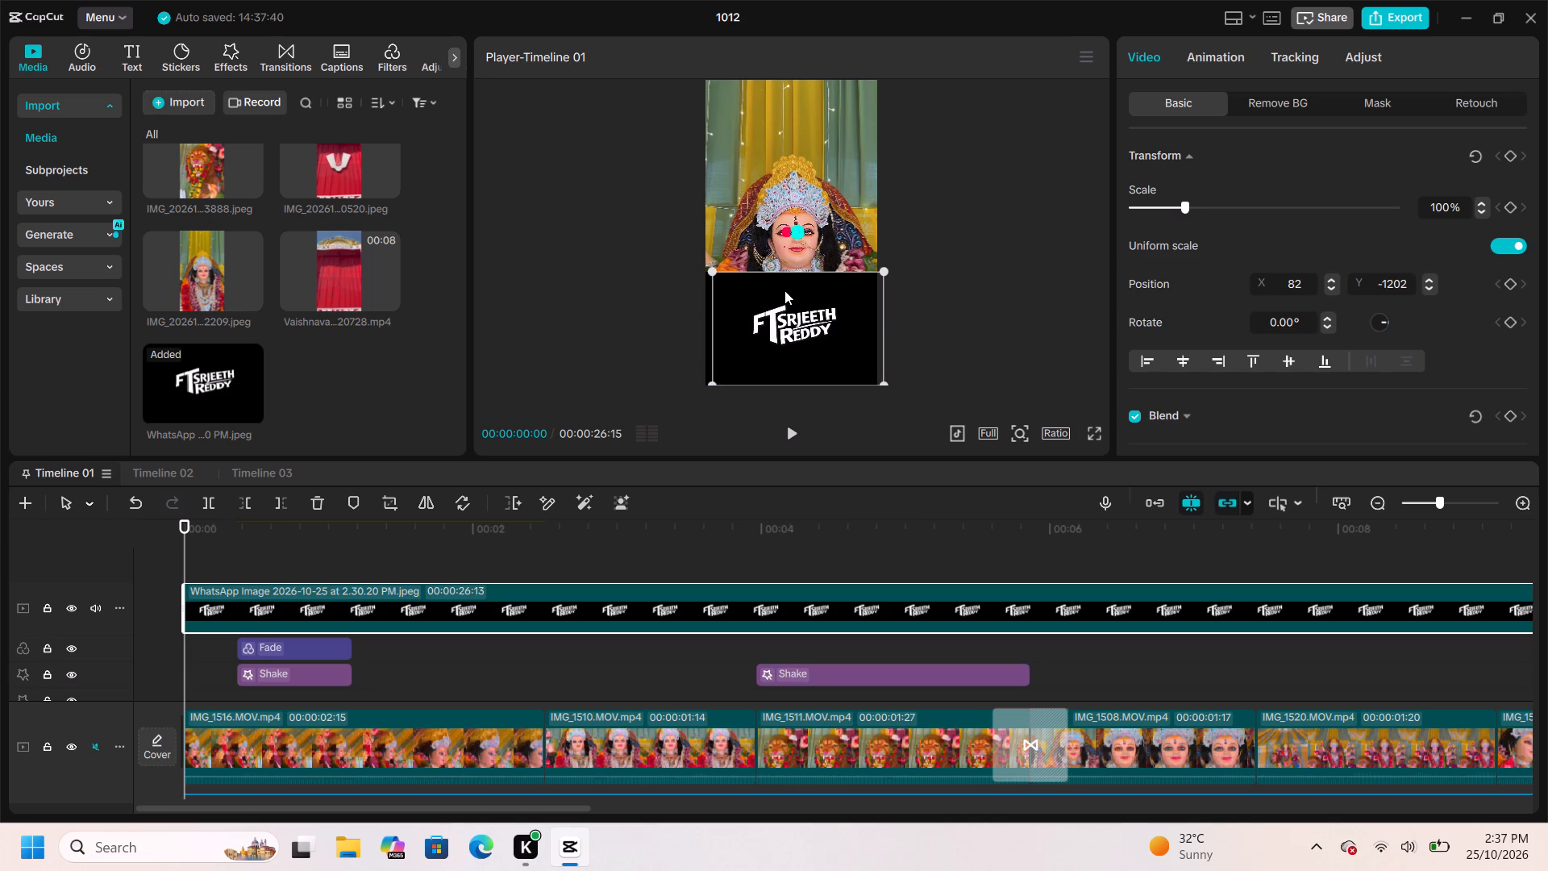
# Recentre the logo overlay horizontally at the bottom of the frame, at position X 0, Y -1202.
pyautogui.moveTo(784, 290); pyautogui.dragTo(784, 290)
pyautogui.moveTo(784, 290); pyautogui.dragTo(769, 282)
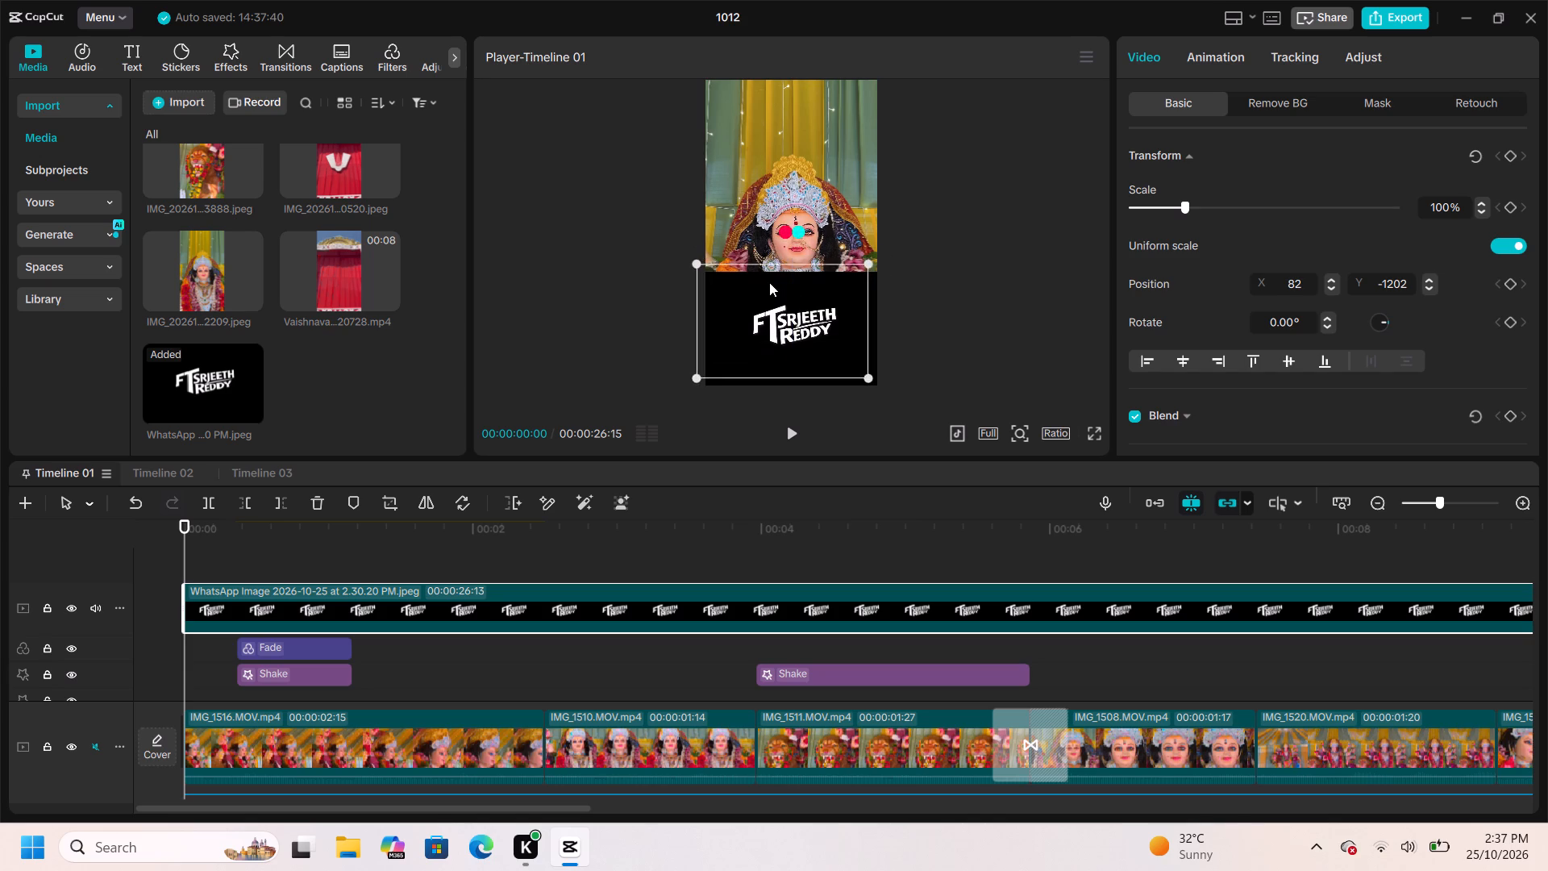
pyautogui.moveTo(769, 282); pyautogui.dragTo(776, 285)
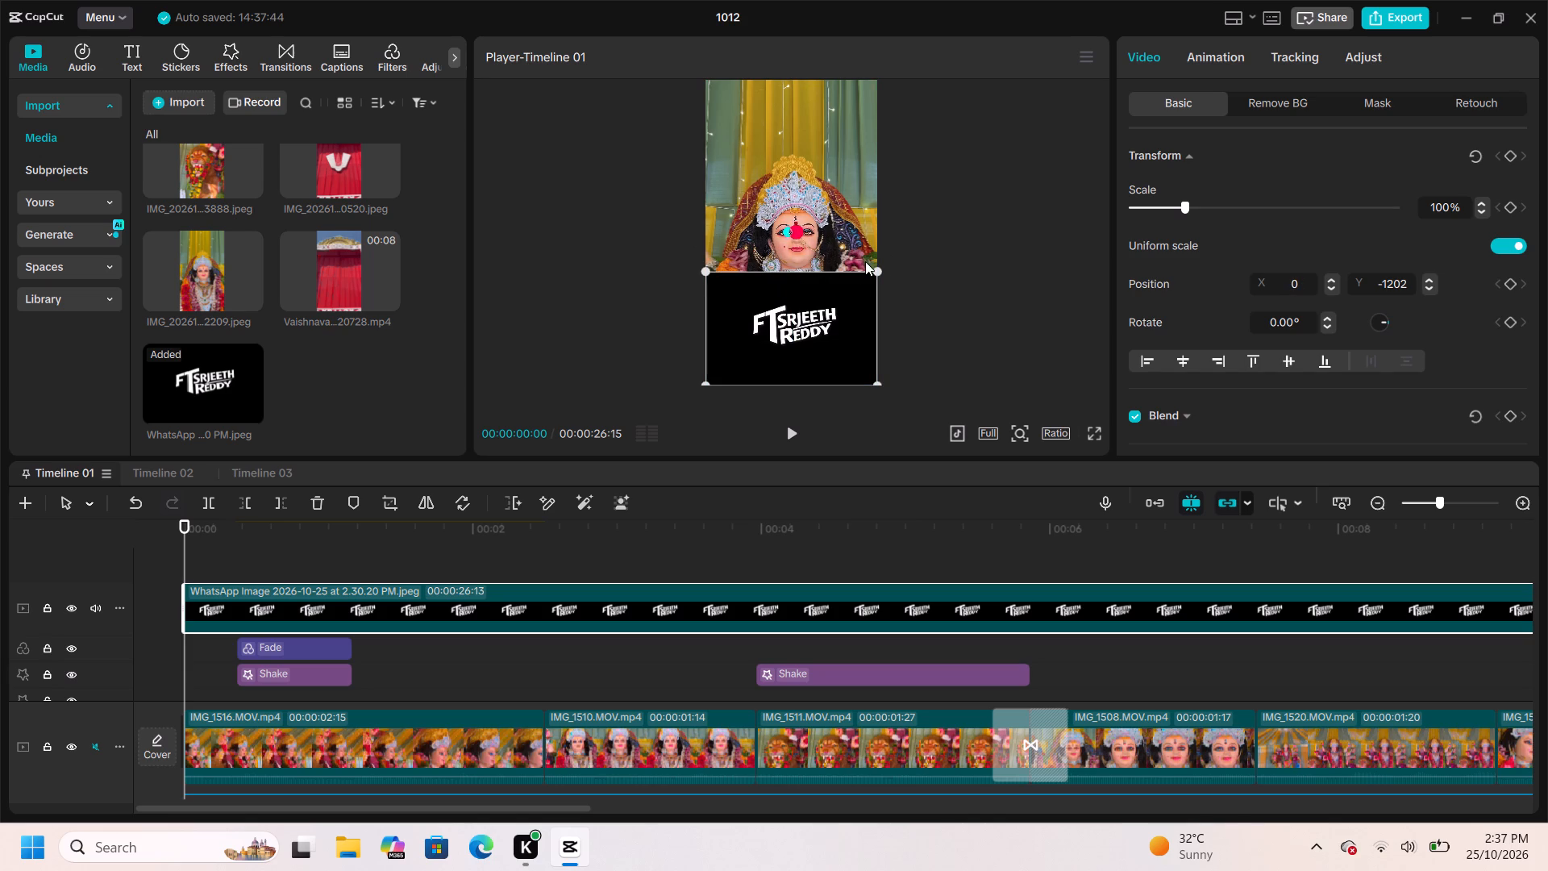
# Scale the logo overlay down to 26% and keep the logo clip selected.
pyautogui.moveTo(872, 268); pyautogui.dragTo(793, 347)
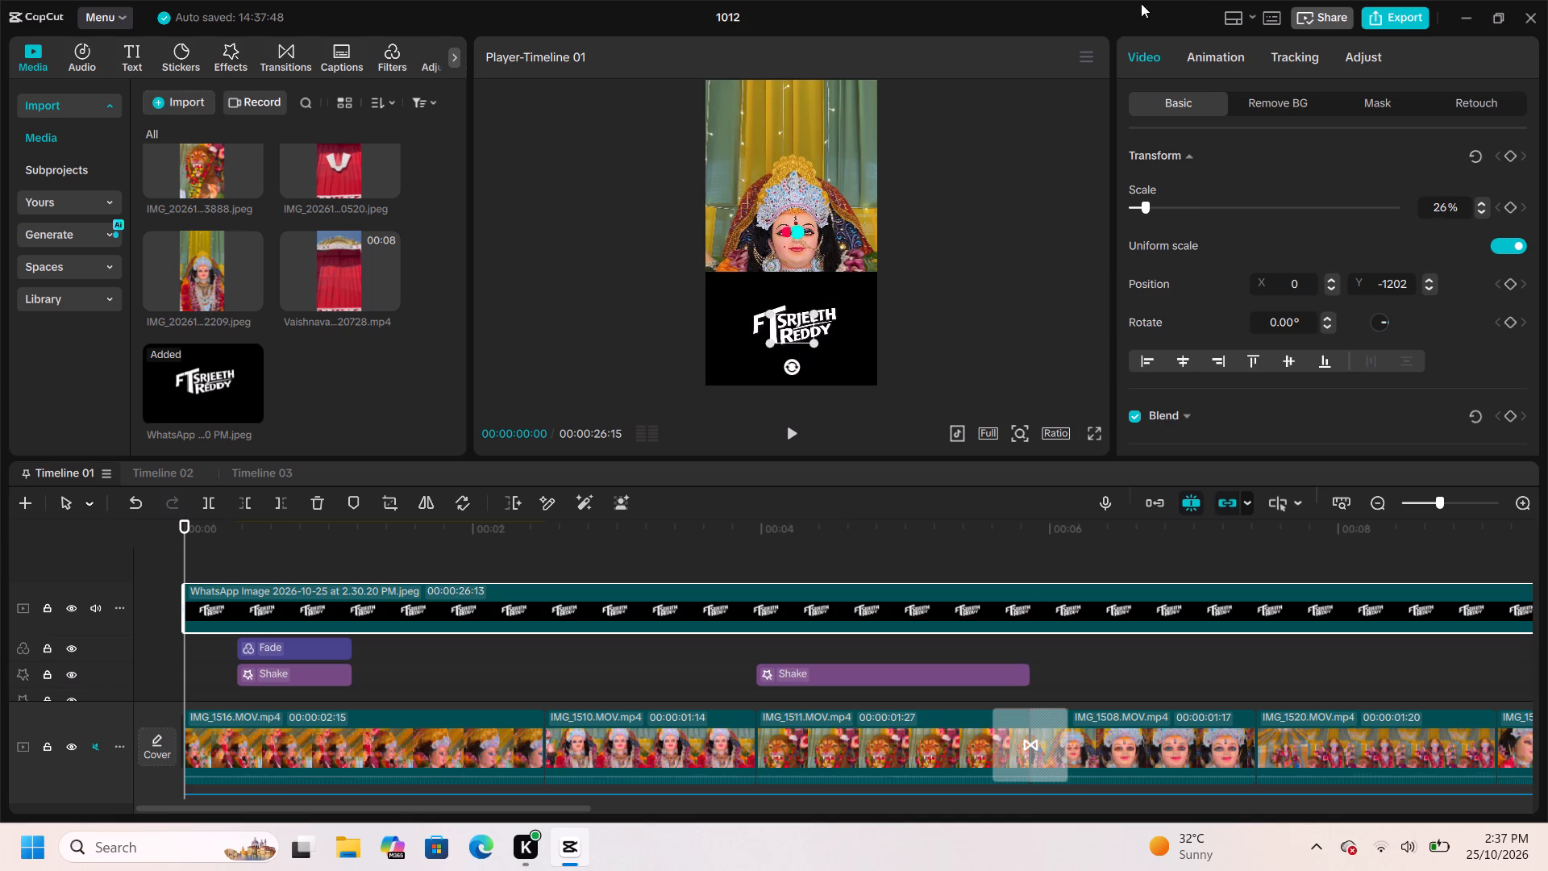
pyautogui.click(787, 314)
pyautogui.click(820, 304)
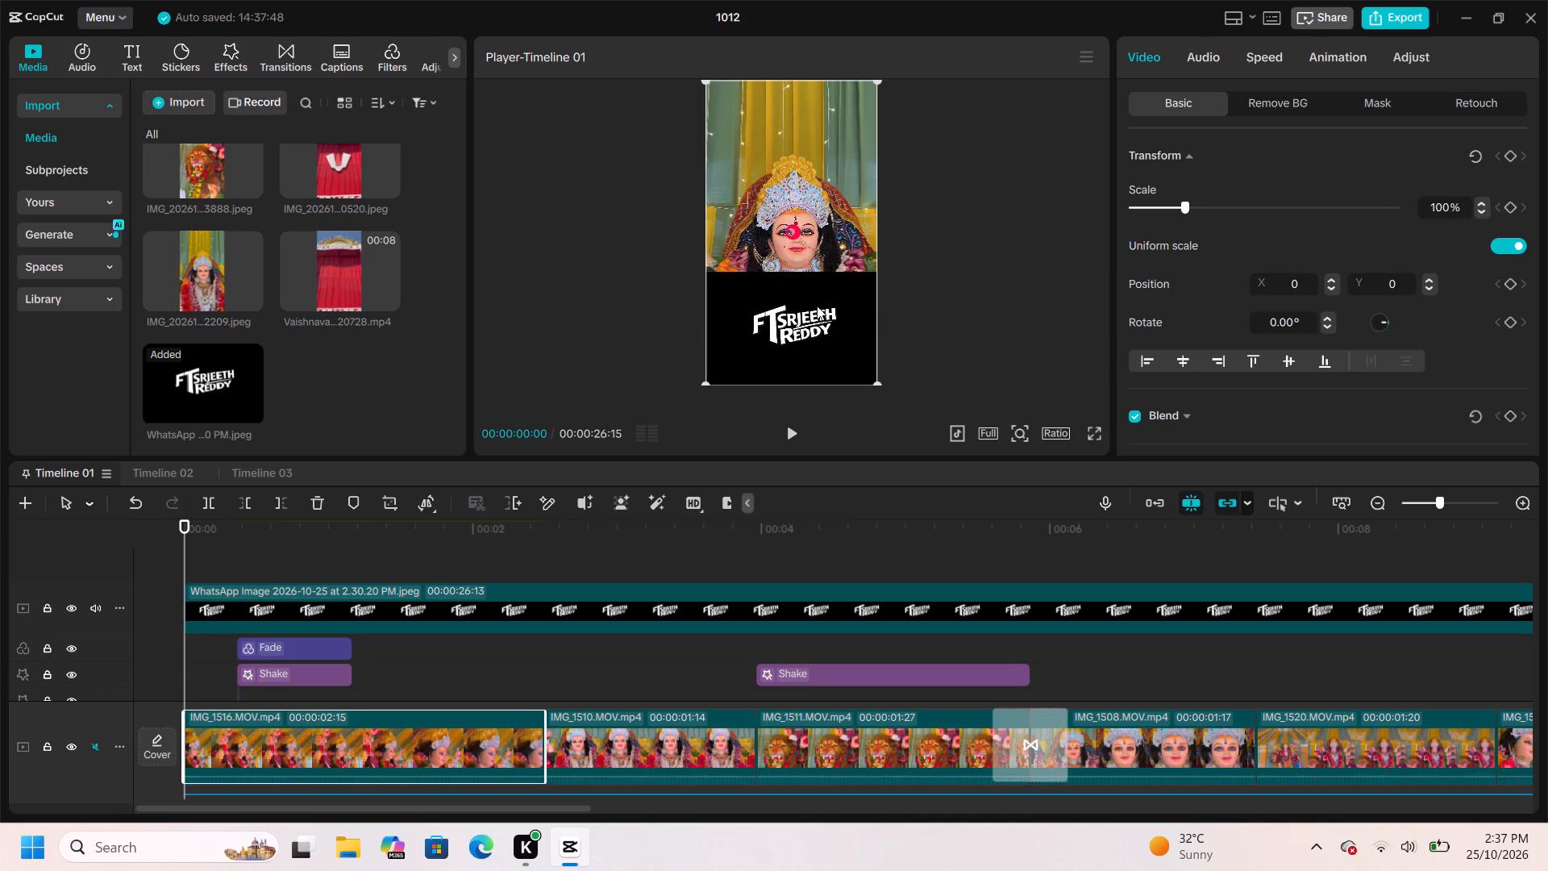
pyautogui.click(809, 309)
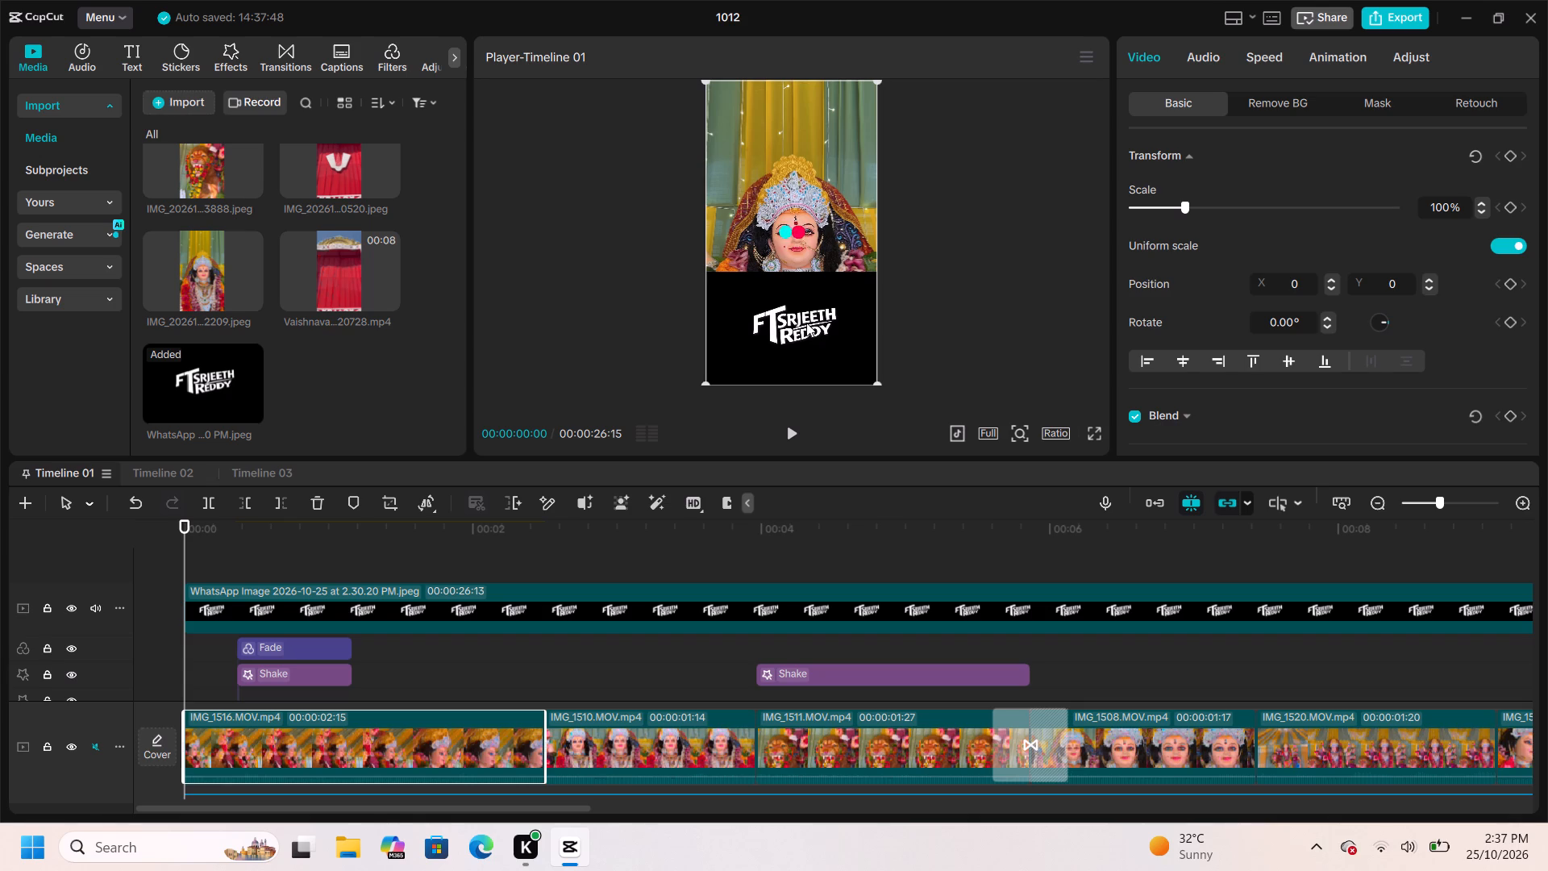
pyautogui.click(798, 323)
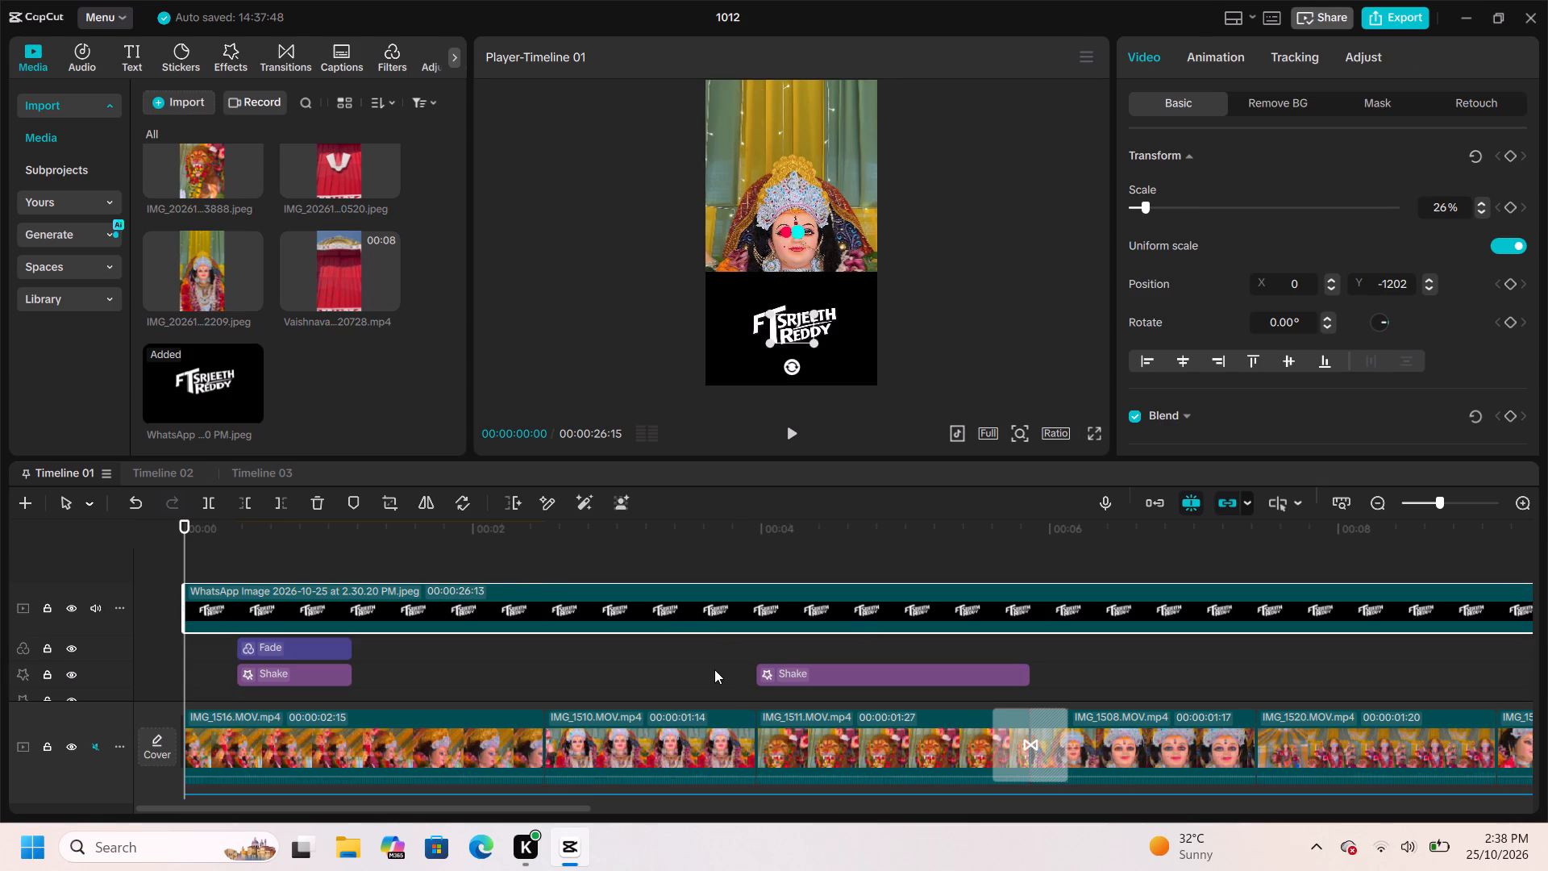
# Preview the video from the start in full screen to check the logo overlay, and return to the editor.
pyautogui.hscroll(1, 696, 670)
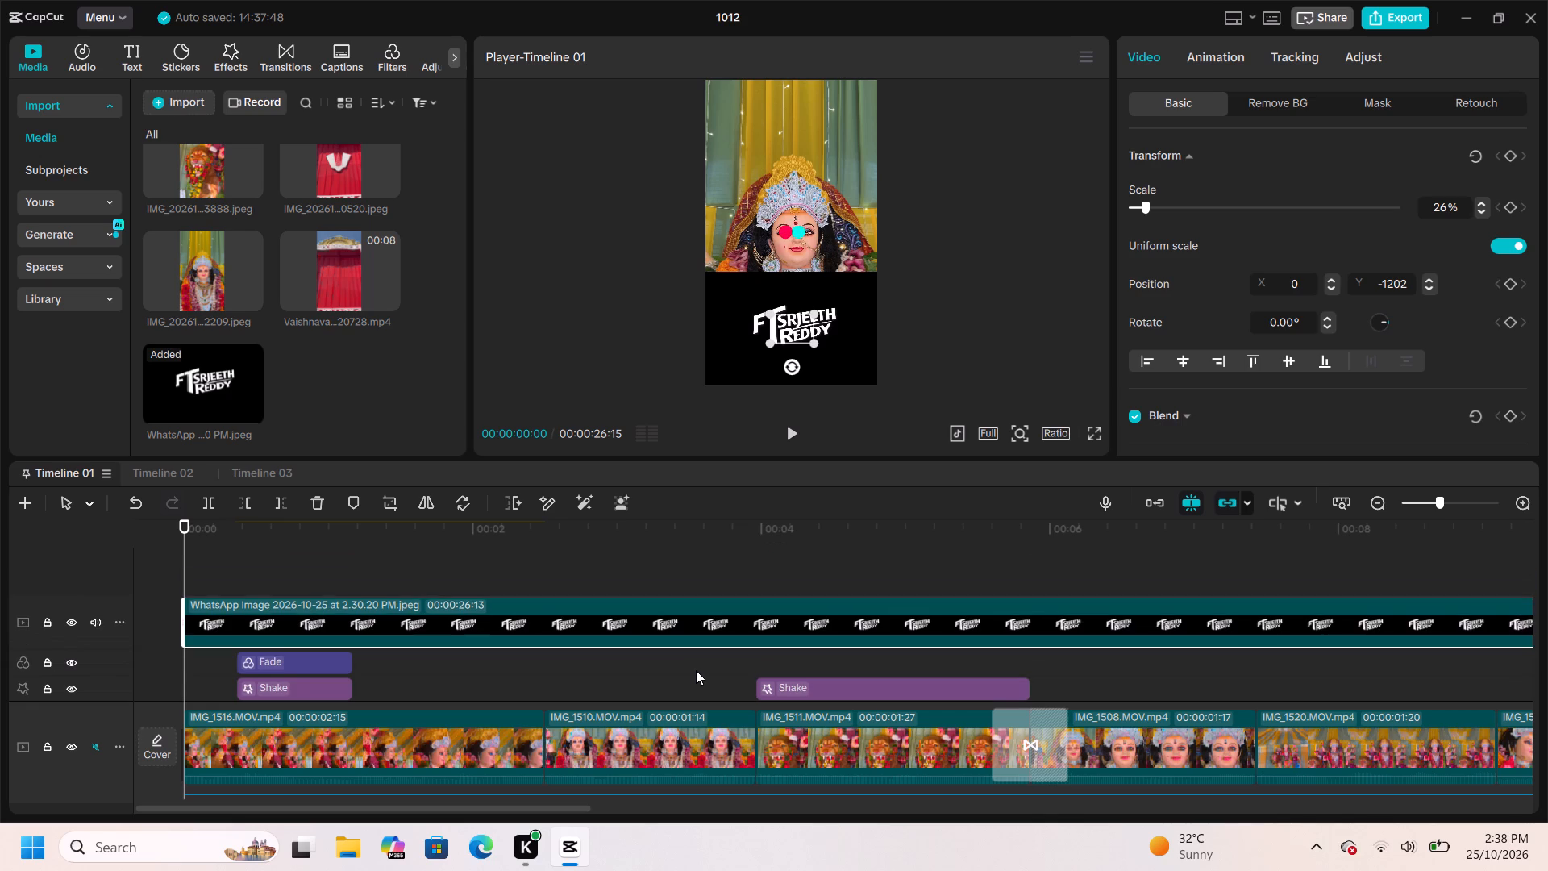
pyautogui.press('space')
pyautogui.press('space')
pyautogui.press('space')
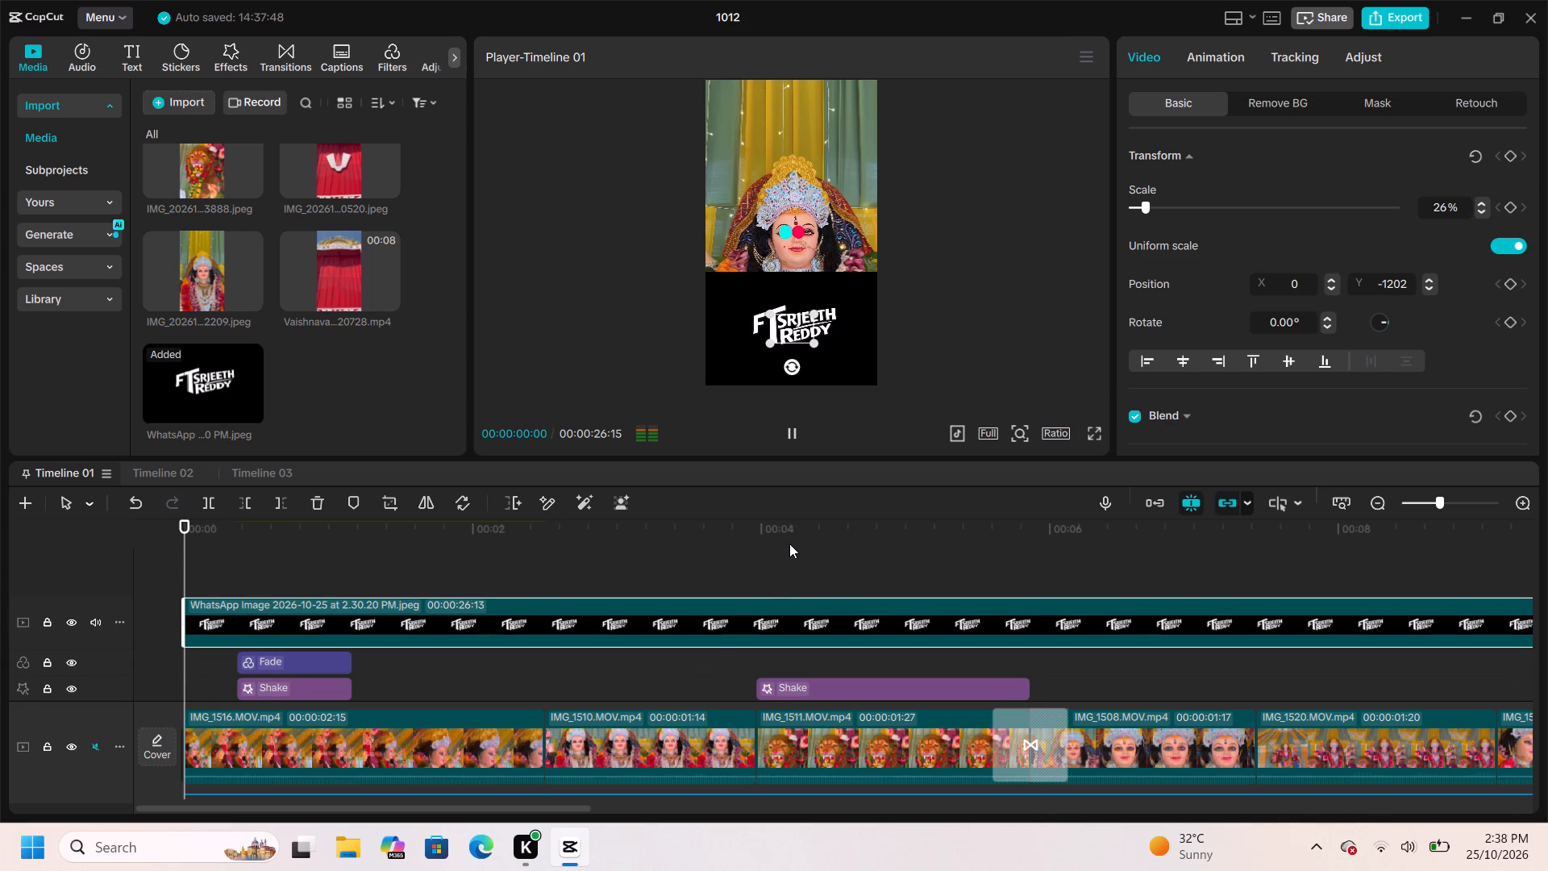
pyautogui.click(1089, 435)
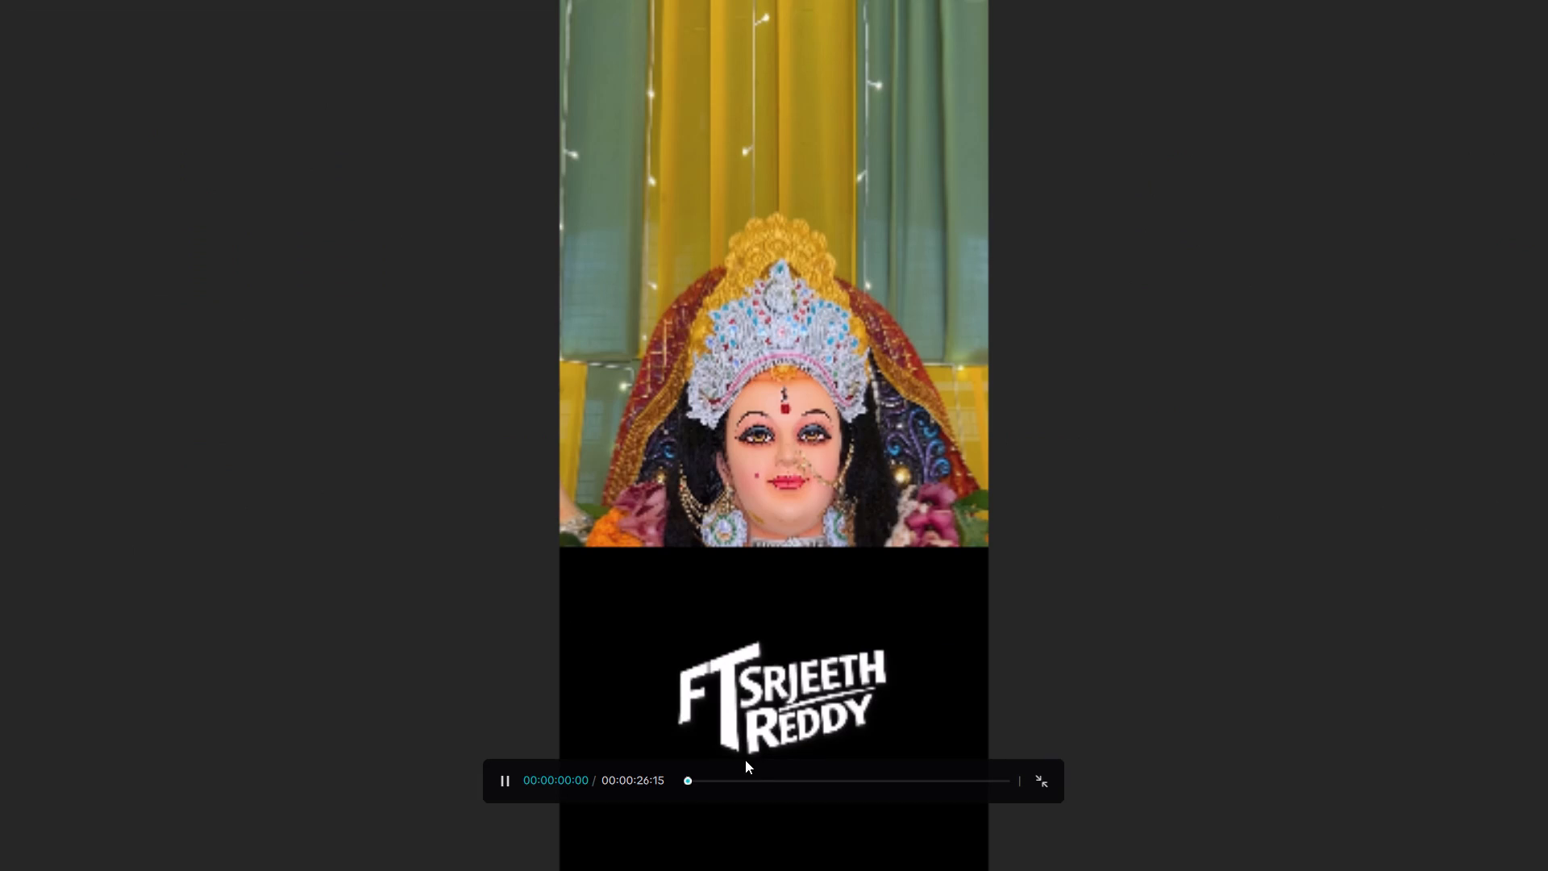
pyautogui.moveTo(687, 779); pyautogui.dragTo(585, 831)
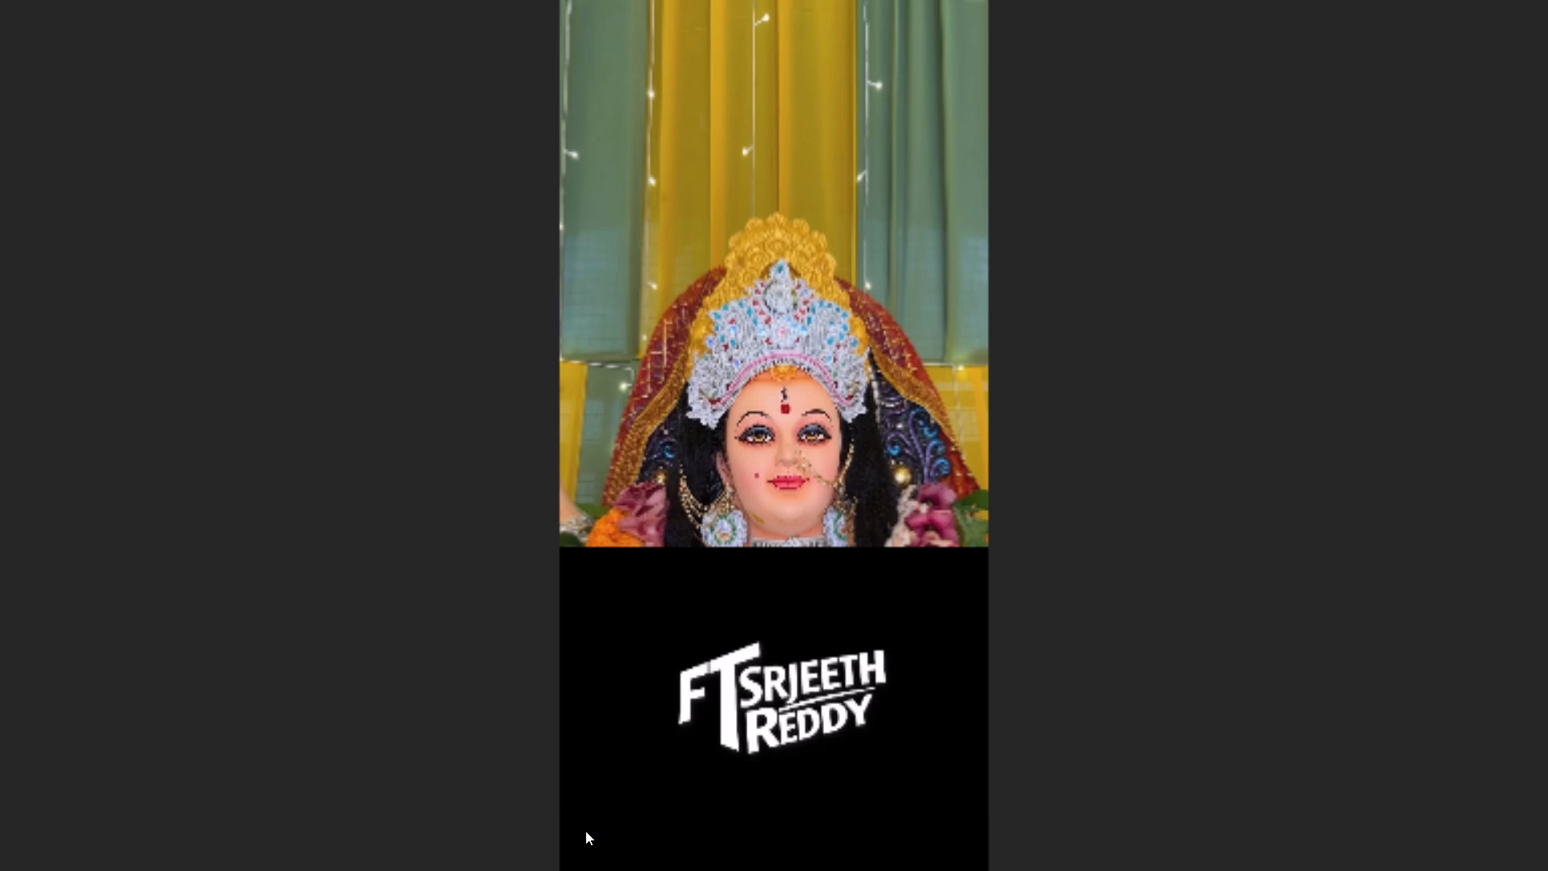
pyautogui.press('space')
pyautogui.press('Escape')
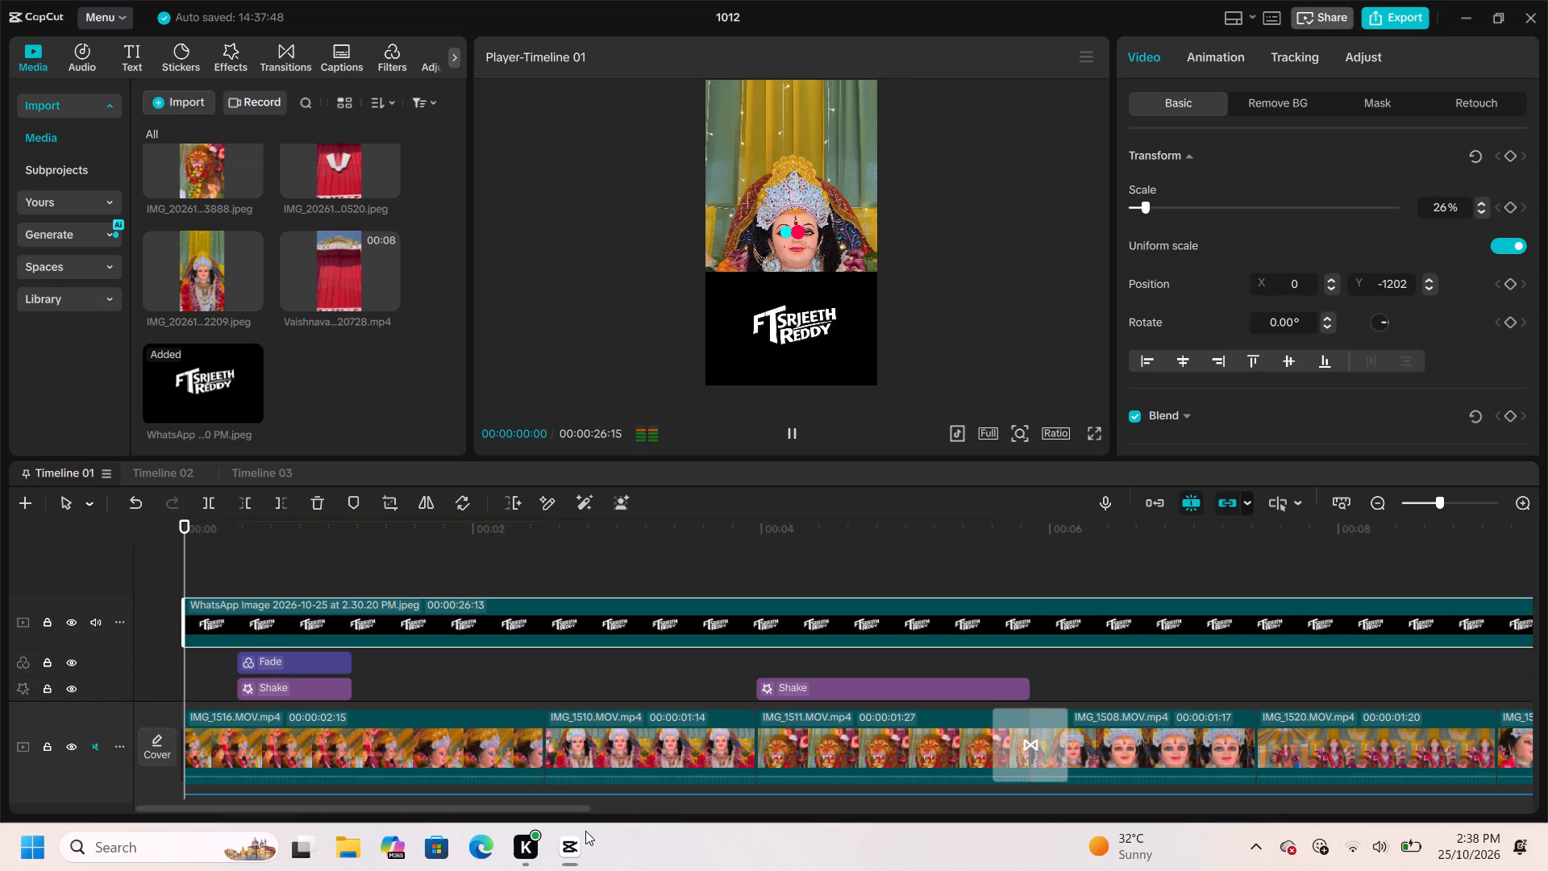
# Look through the later clips and effects on the timeline beneath the logo clip.
pyautogui.hscroll(-1, 1204, 675)
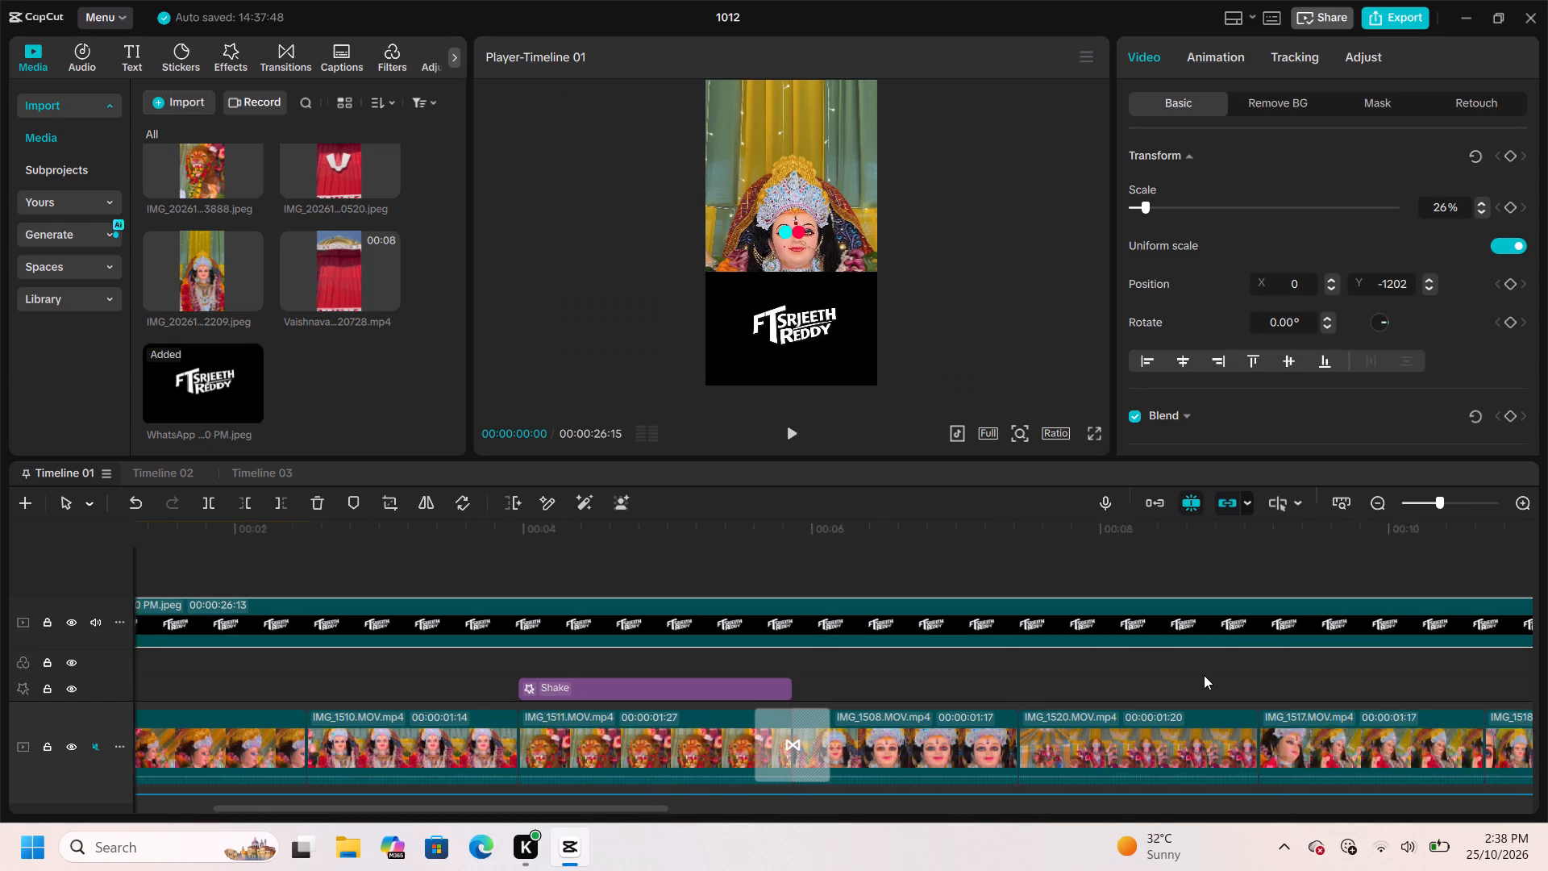
pyautogui.hscroll(-5, 1204, 675)
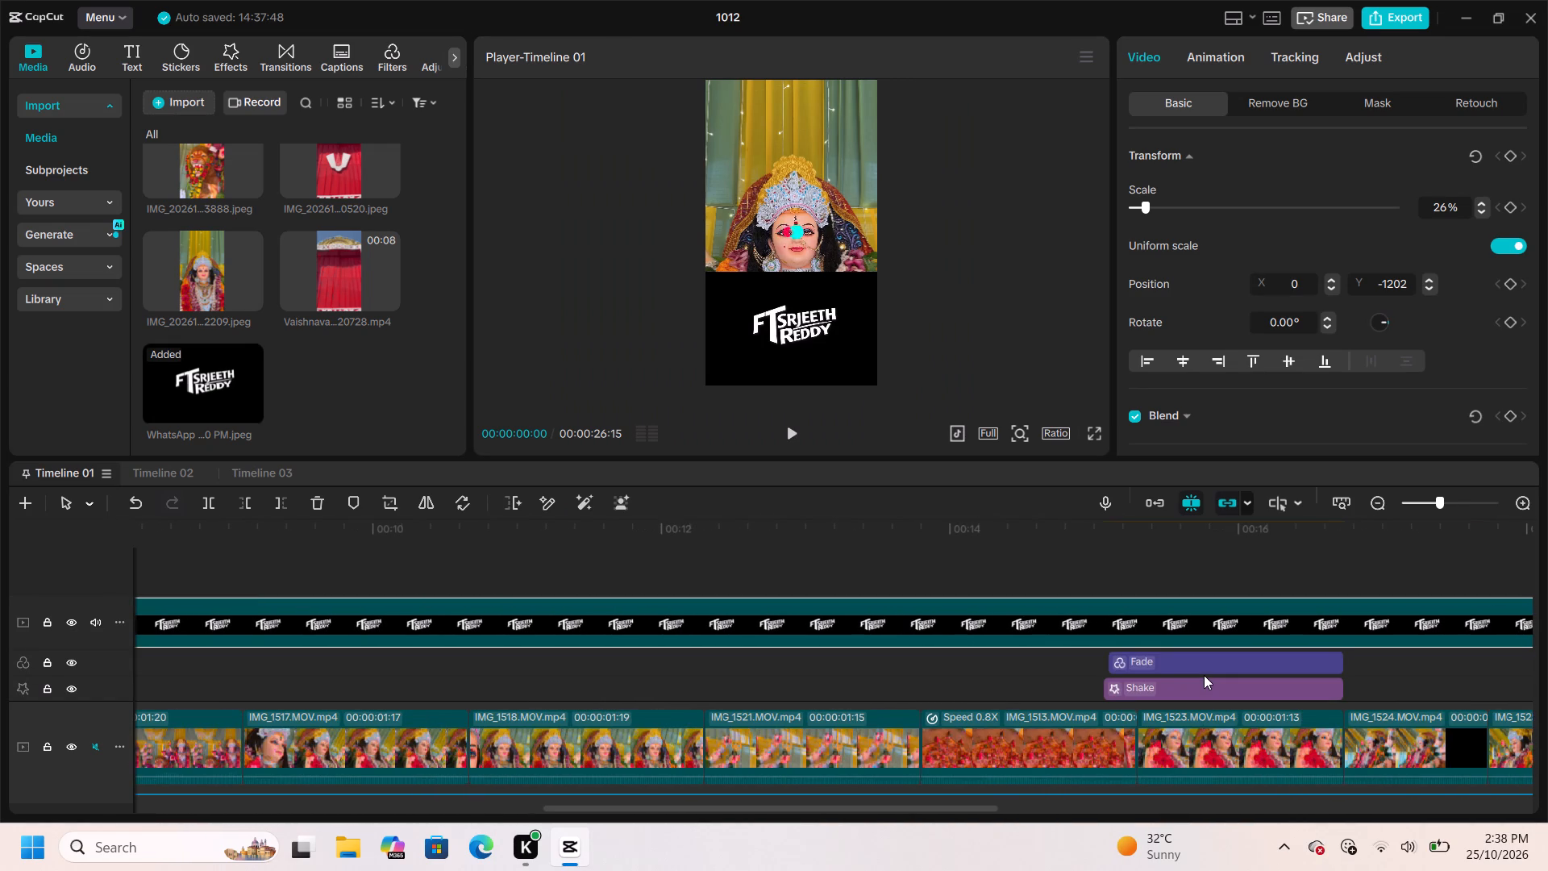
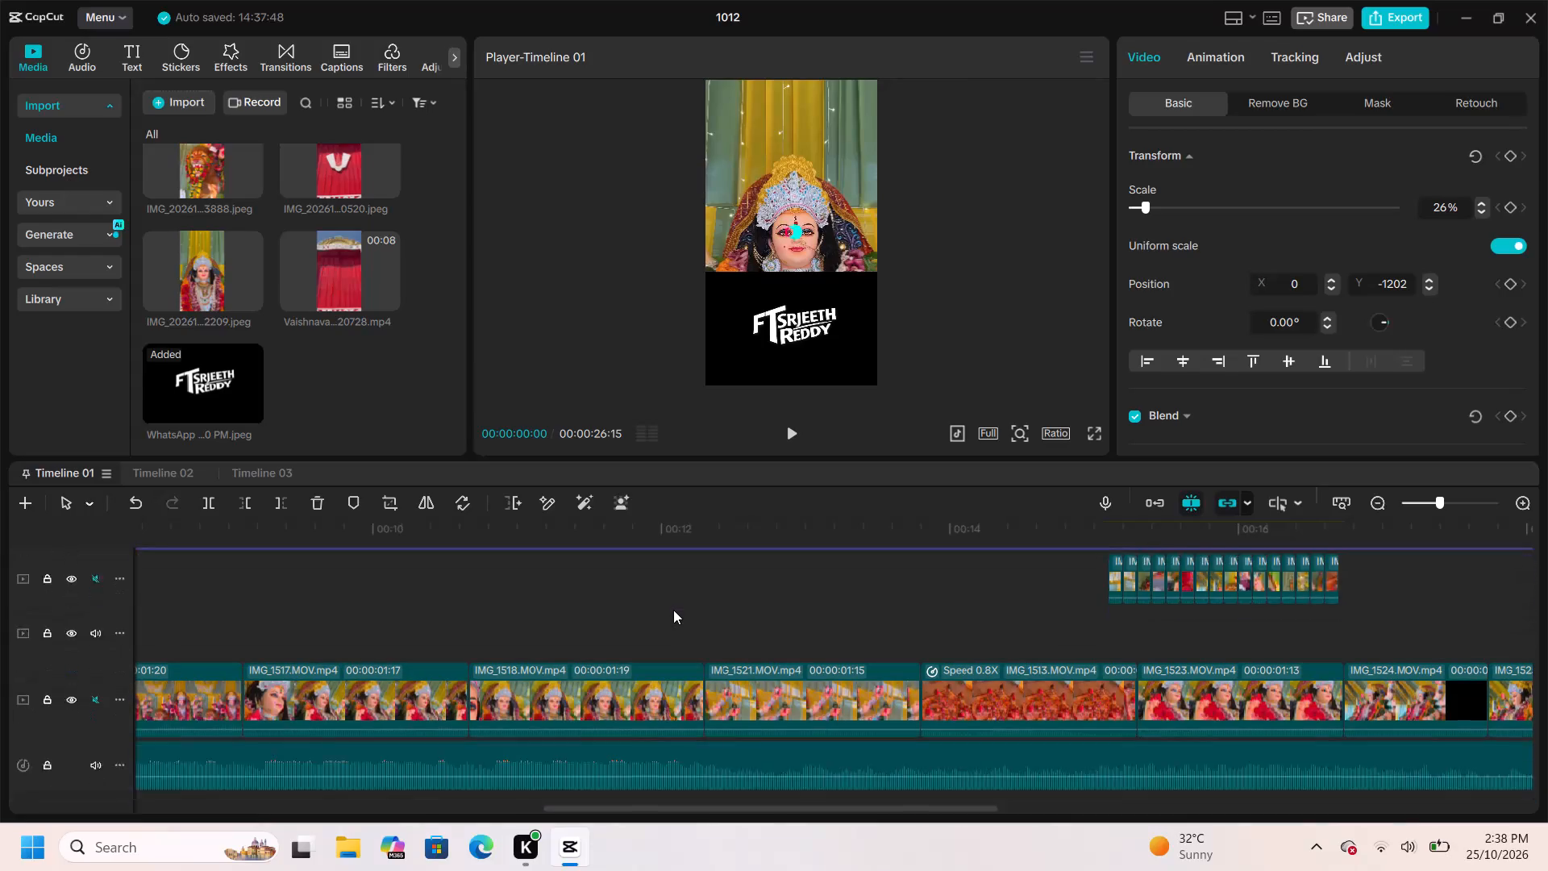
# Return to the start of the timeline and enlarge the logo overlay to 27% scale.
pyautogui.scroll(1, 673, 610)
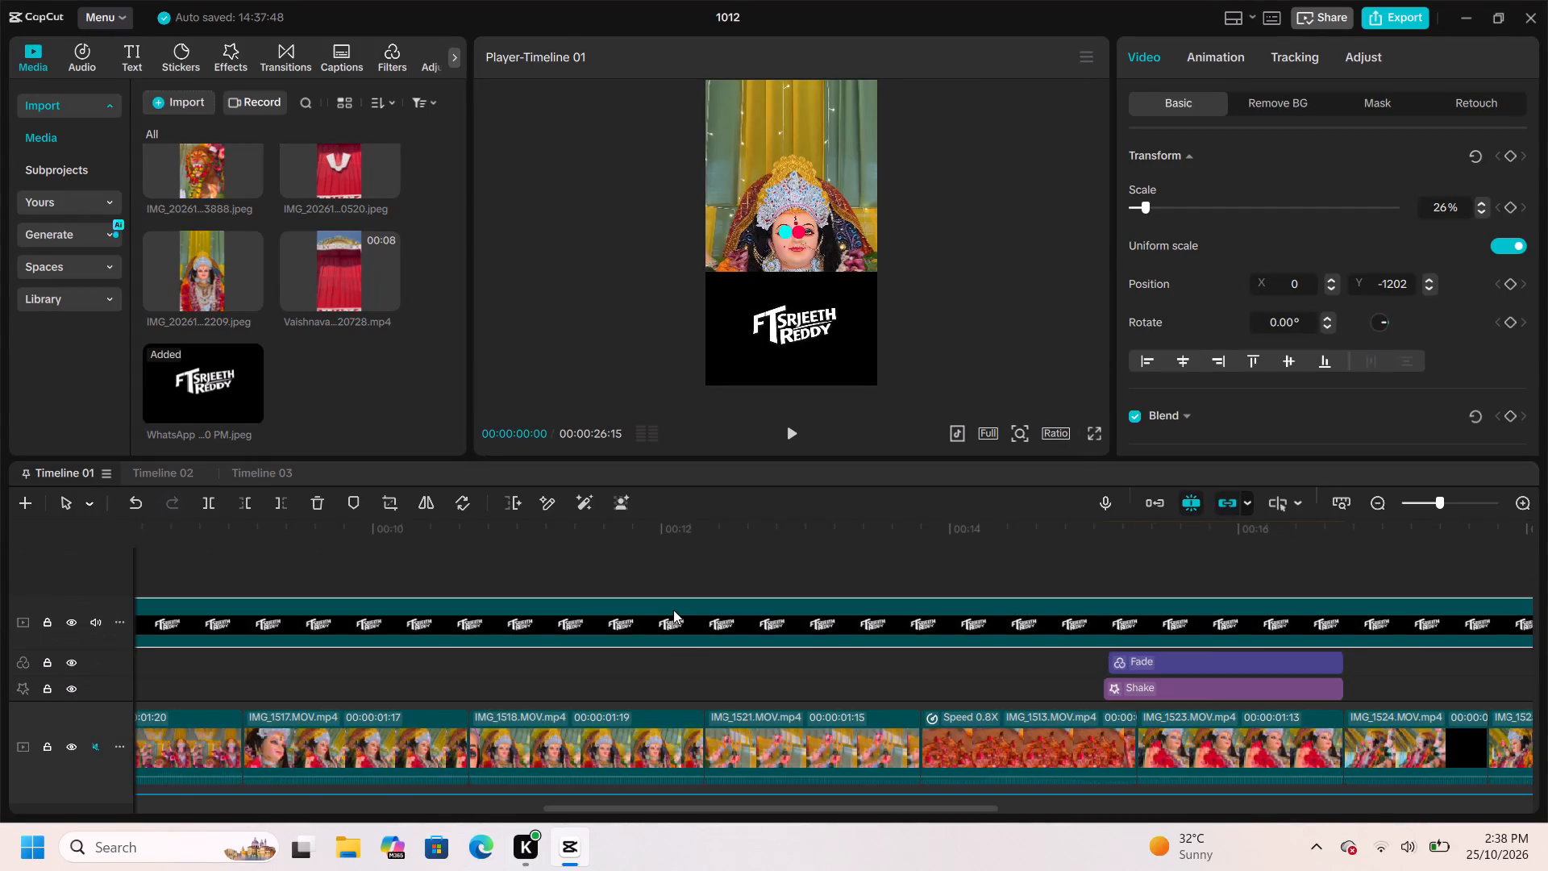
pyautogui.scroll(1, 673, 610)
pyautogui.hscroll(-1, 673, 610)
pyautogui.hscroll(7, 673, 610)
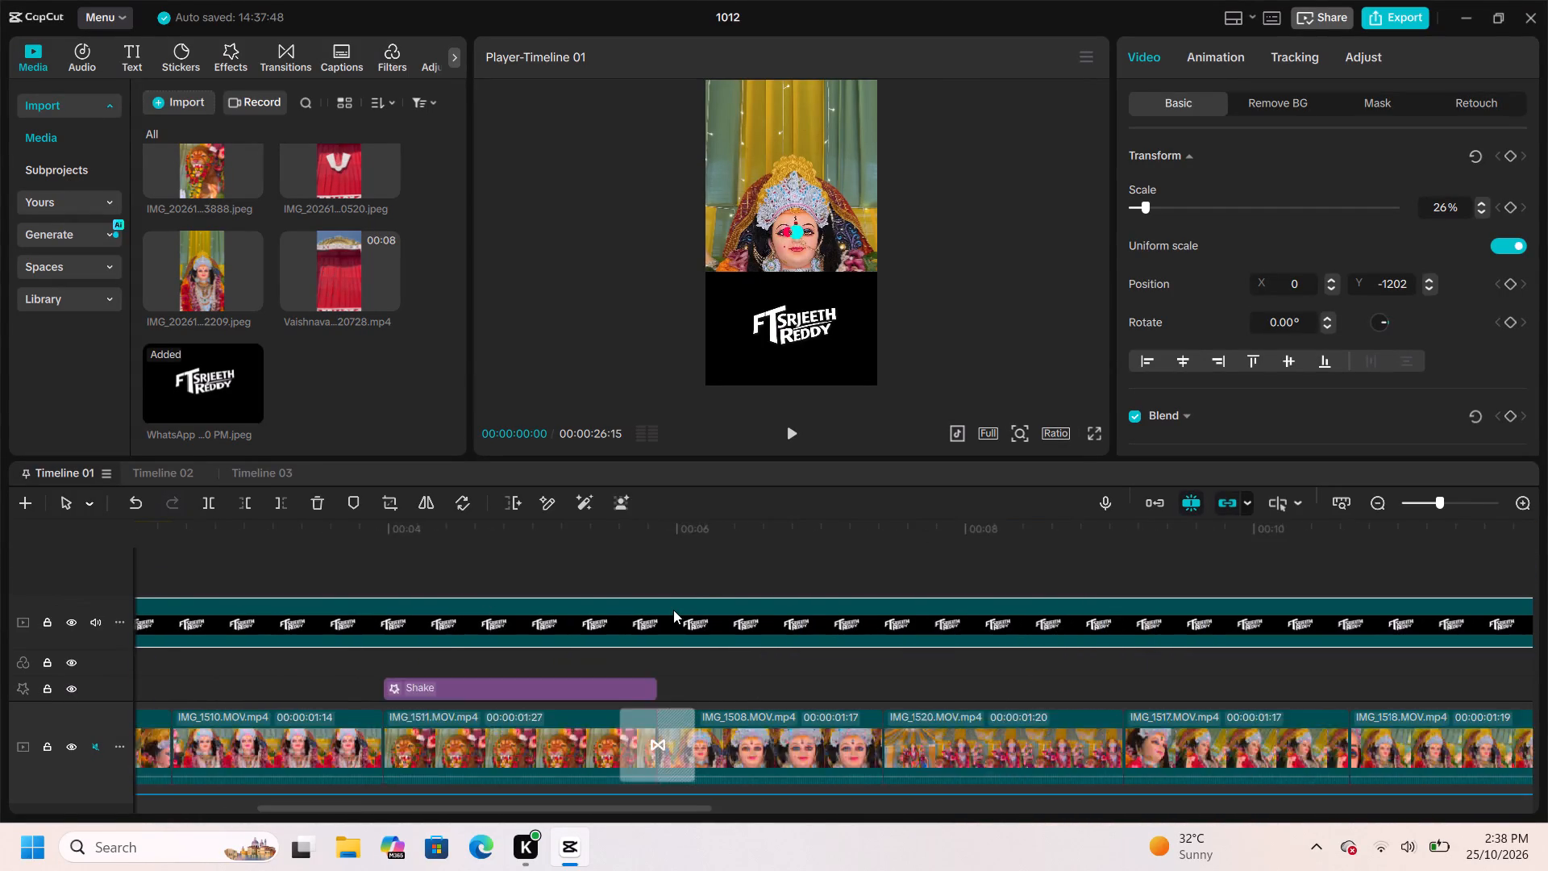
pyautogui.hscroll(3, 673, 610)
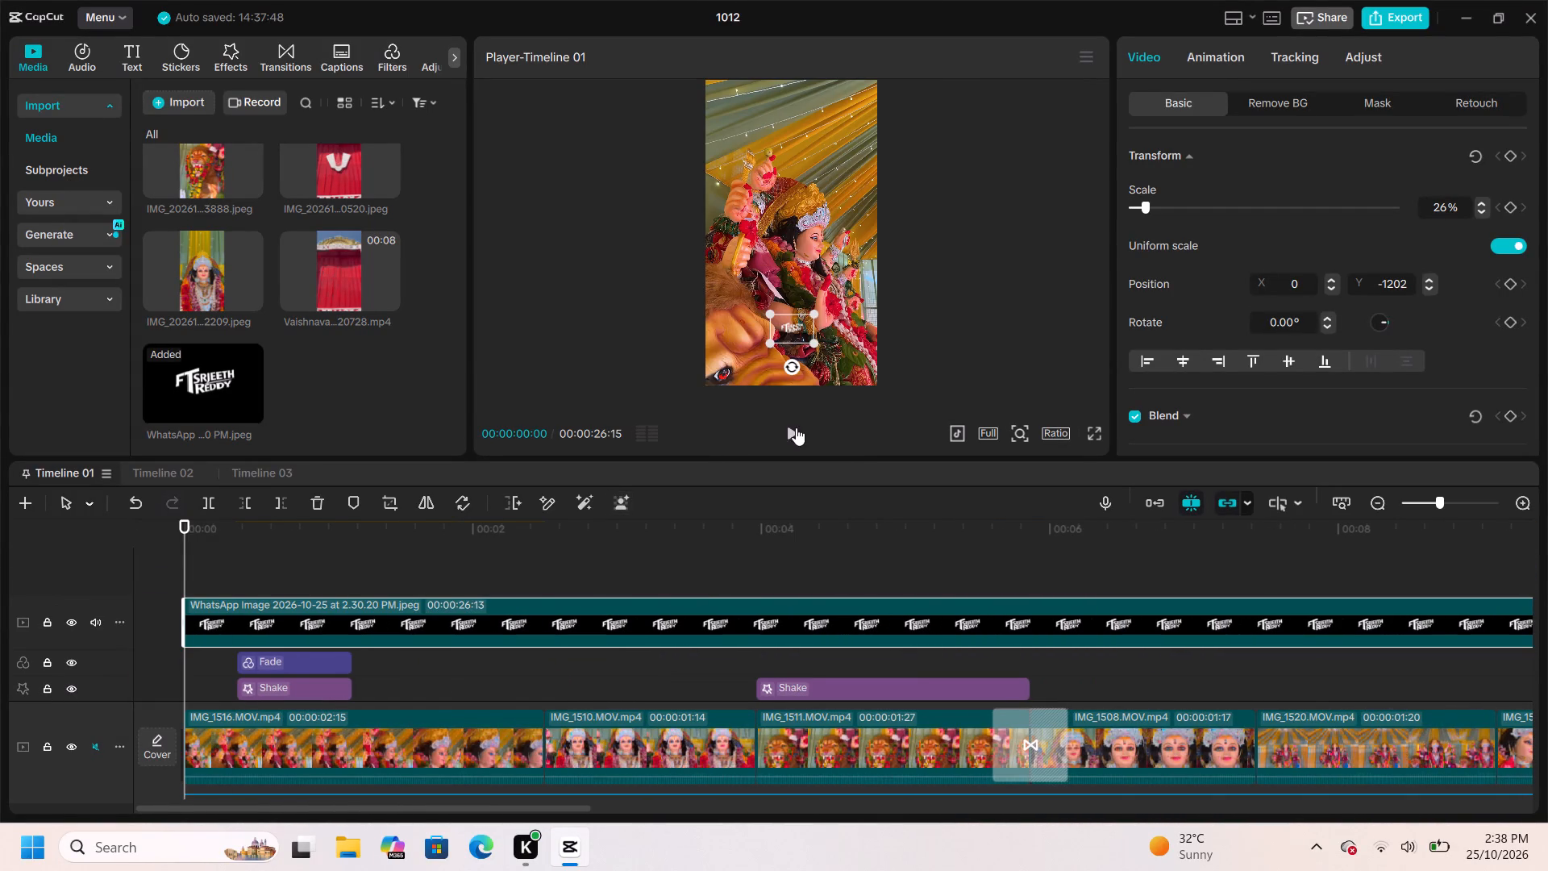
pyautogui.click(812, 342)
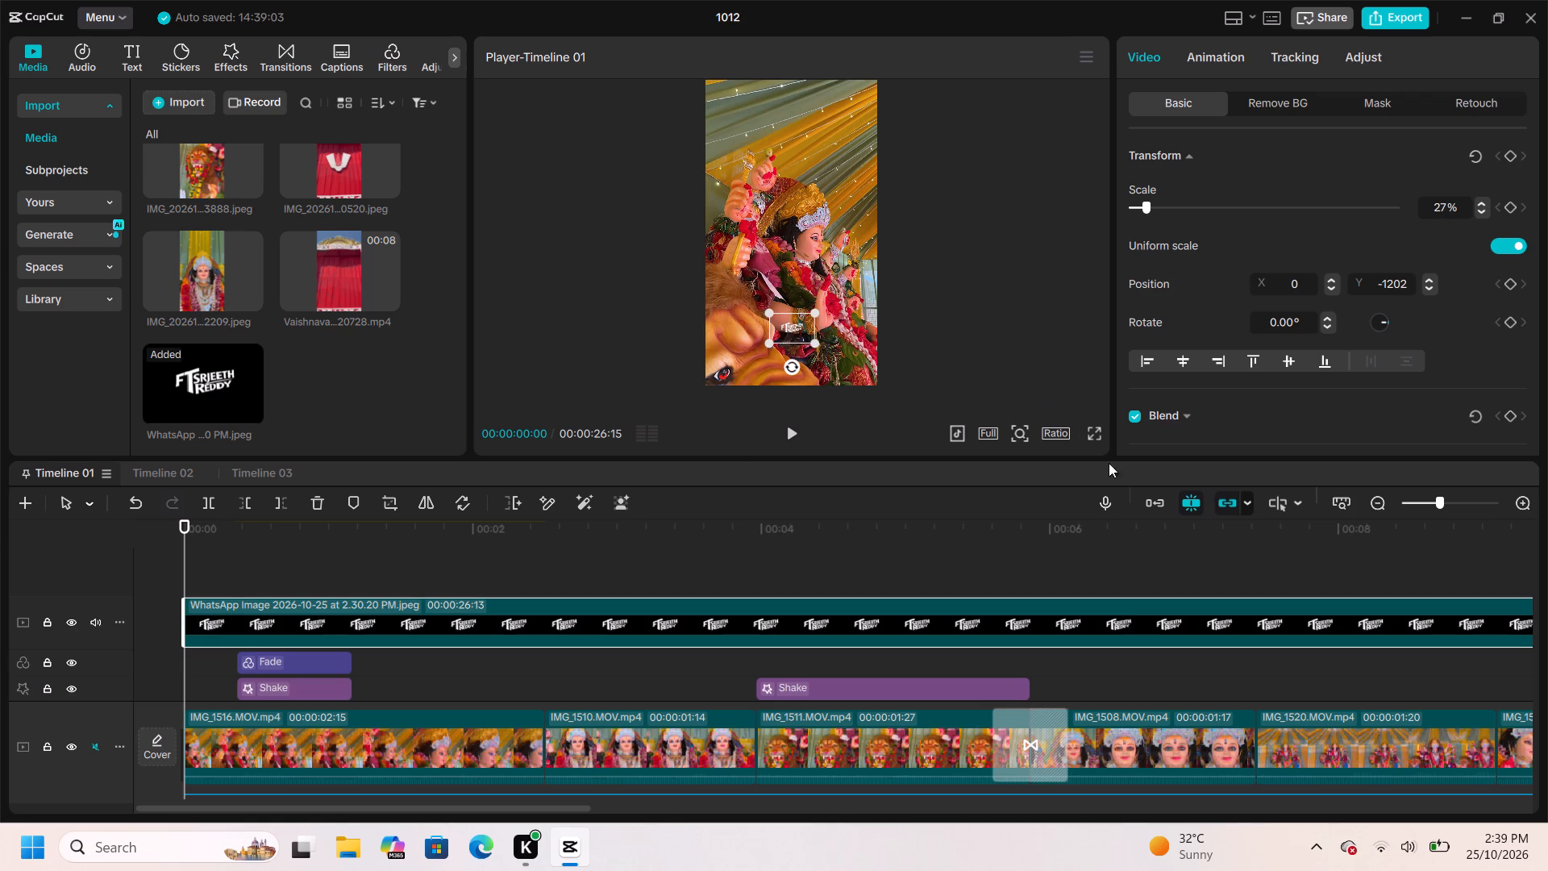
# Check the logo overlay on the opening frame in full screen and return to the editor.
pyautogui.click(1092, 431)
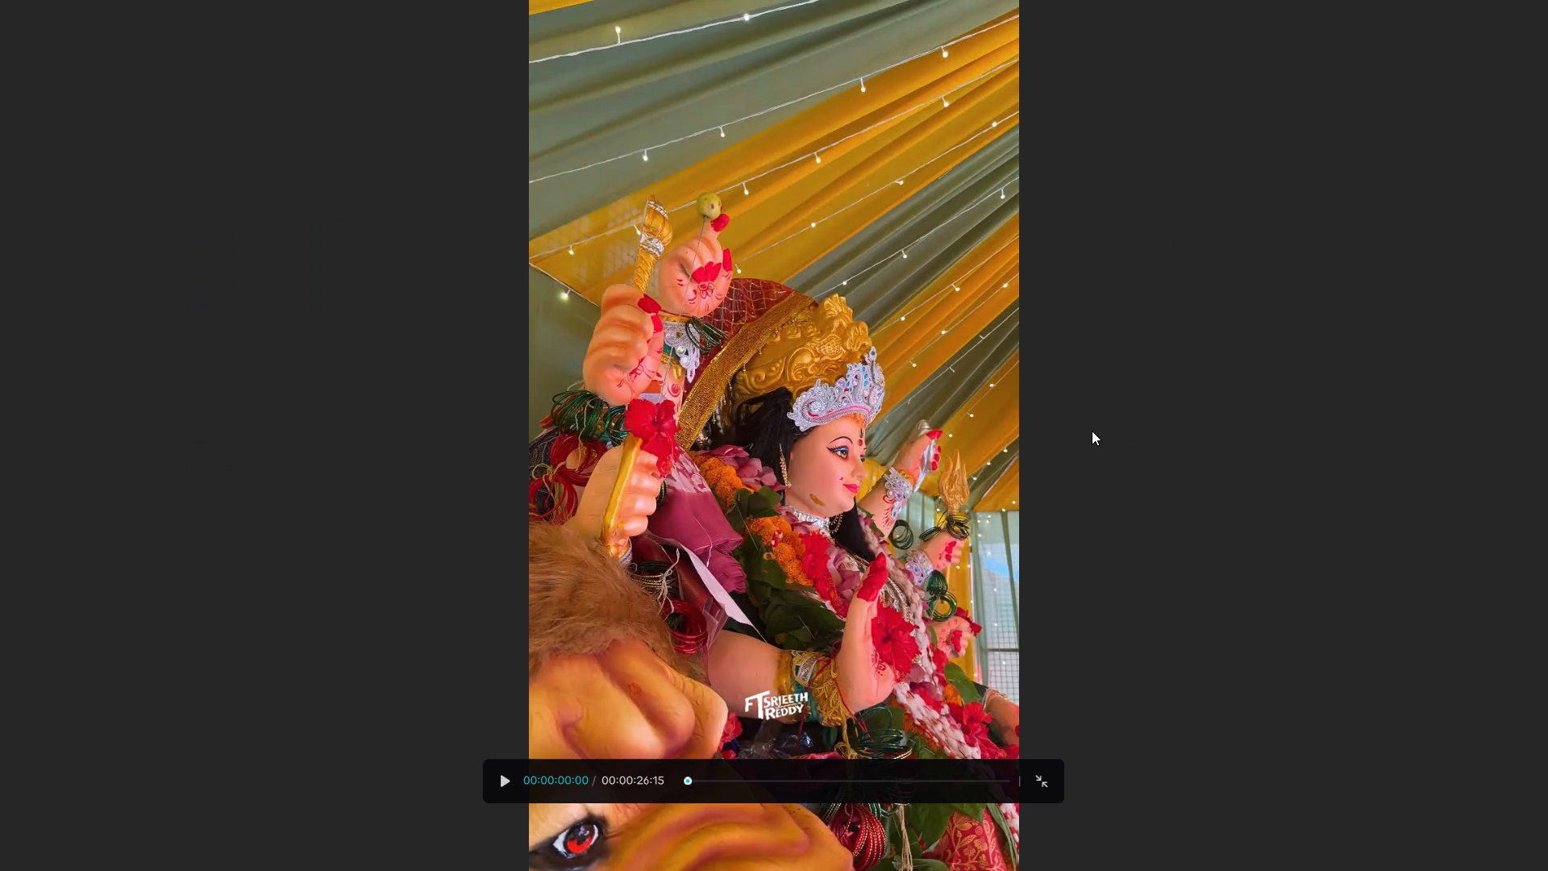
pyautogui.click(1043, 788)
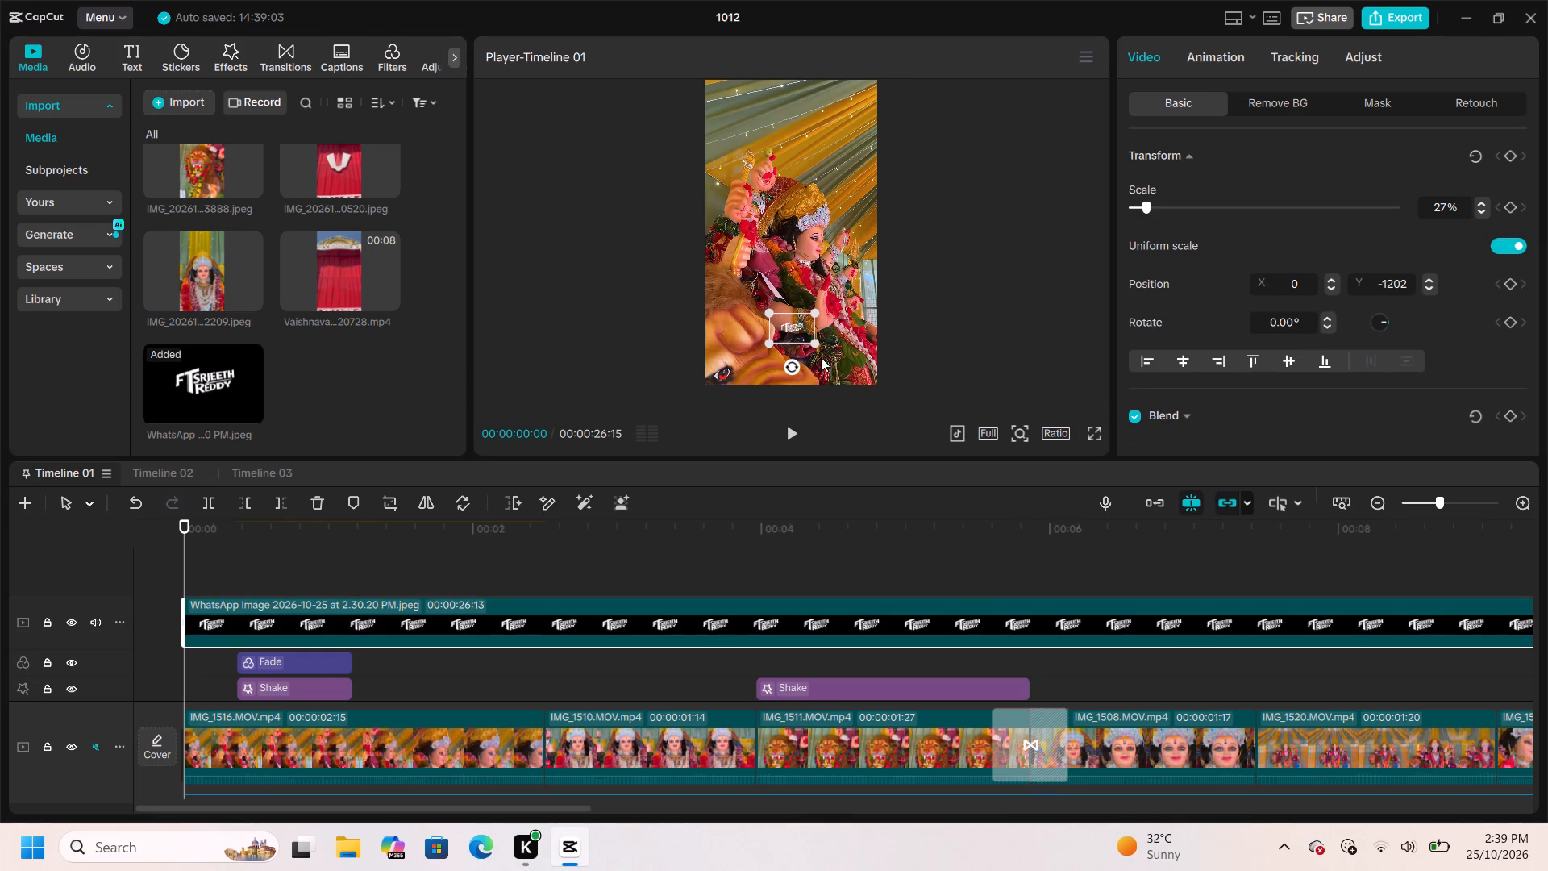
# Move the logo overlay lower in the frame, keeping it horizontally centred, to position X 0, Y -1392.
pyautogui.moveTo(794, 325); pyautogui.dragTo(794, 335)
pyautogui.moveTo(794, 335); pyautogui.dragTo(790, 337)
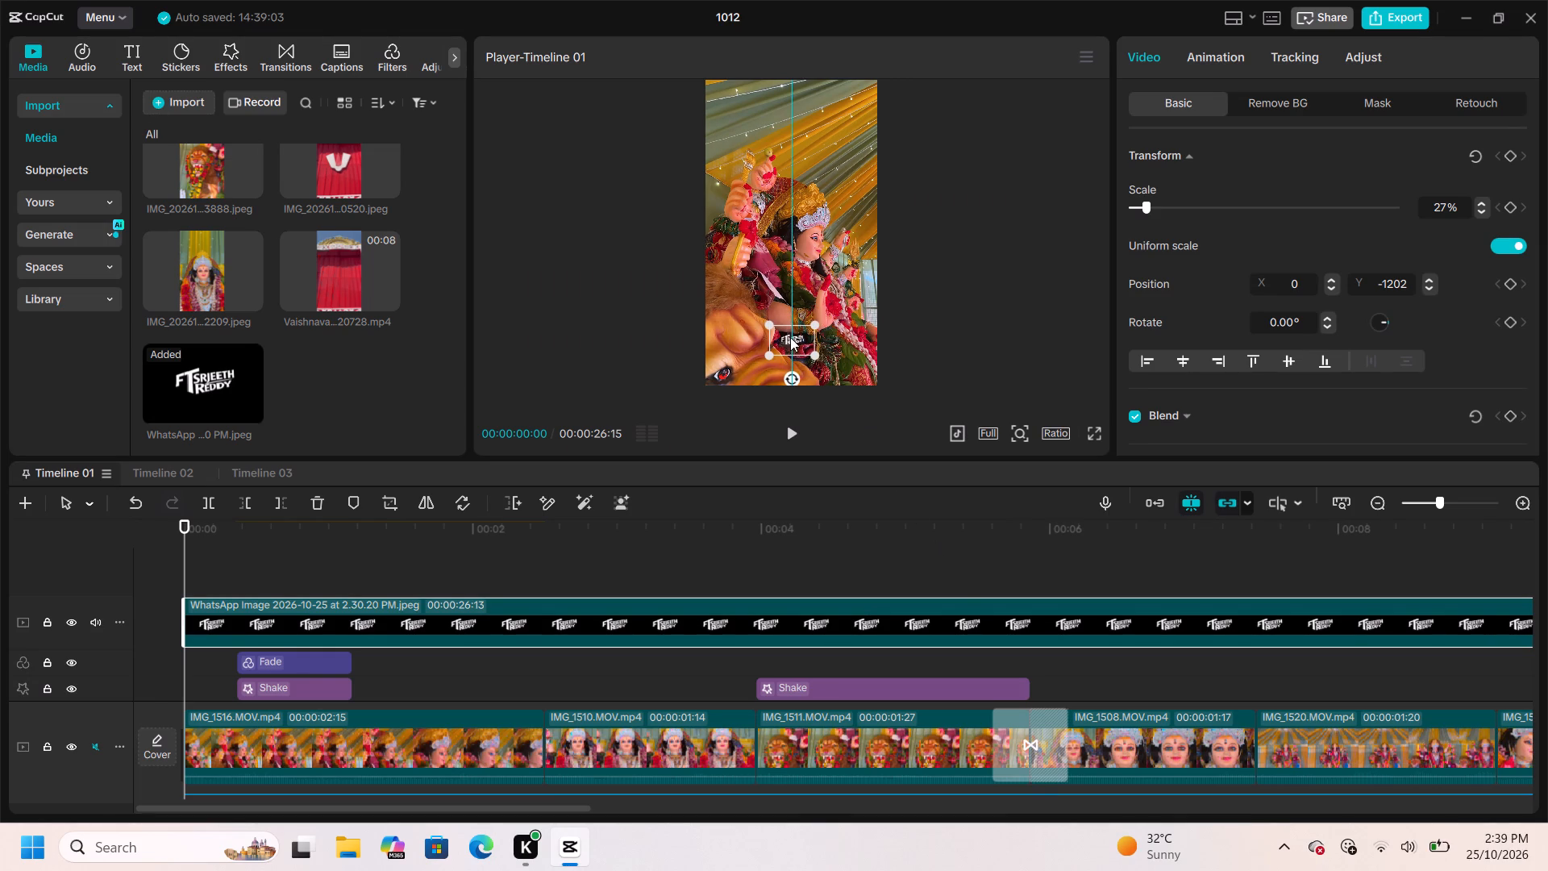
pyautogui.moveTo(790, 337); pyautogui.dragTo(790, 340)
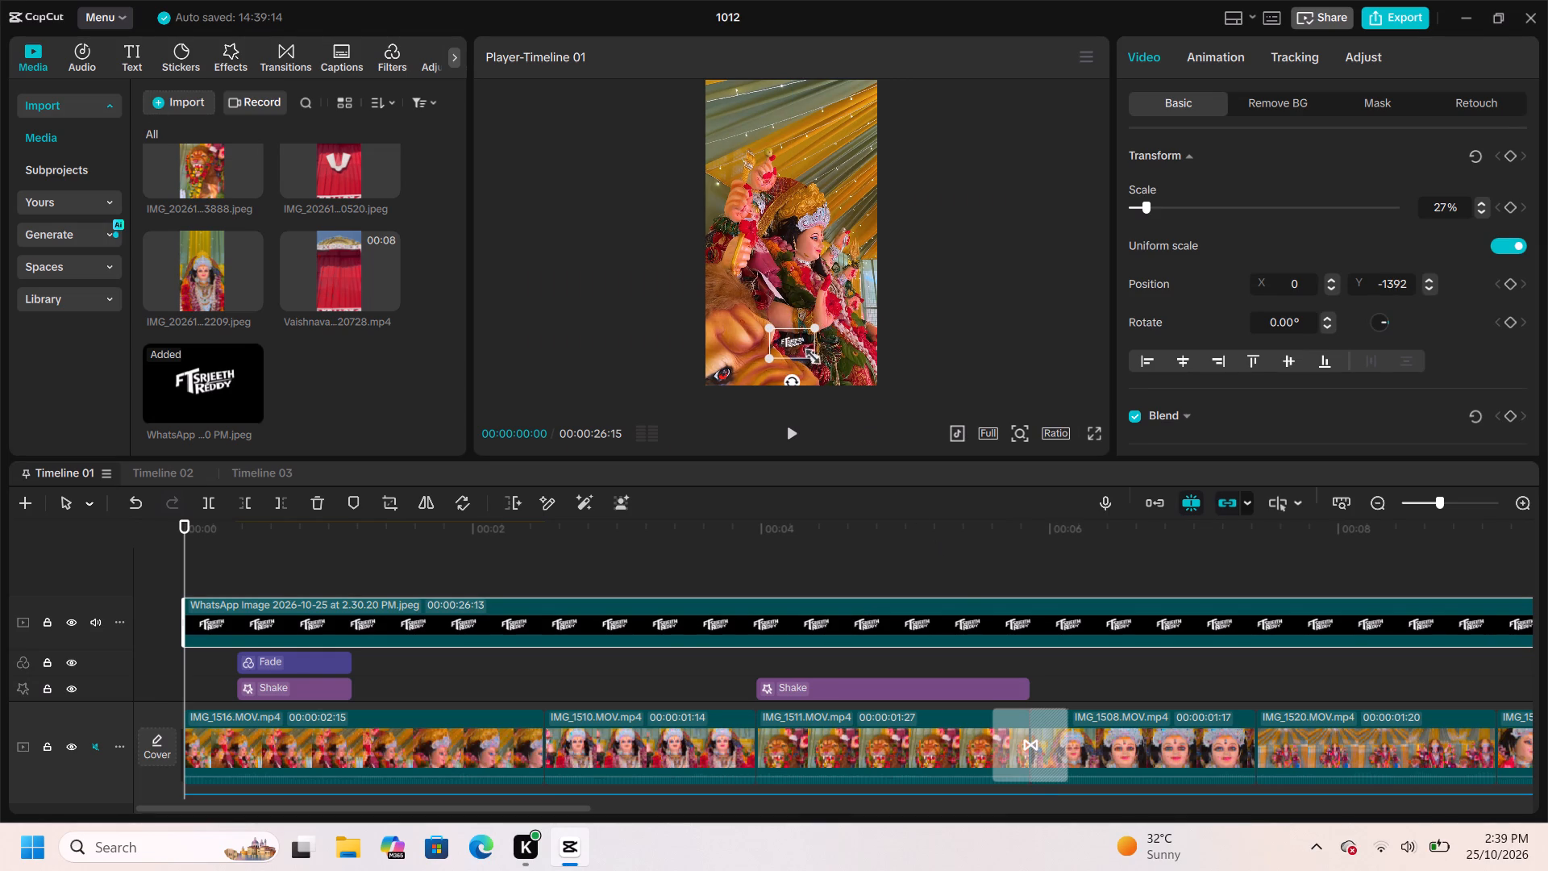
# Scale the logo overlay down to 20%.
pyautogui.moveTo(811, 353); pyautogui.dragTo(805, 348)
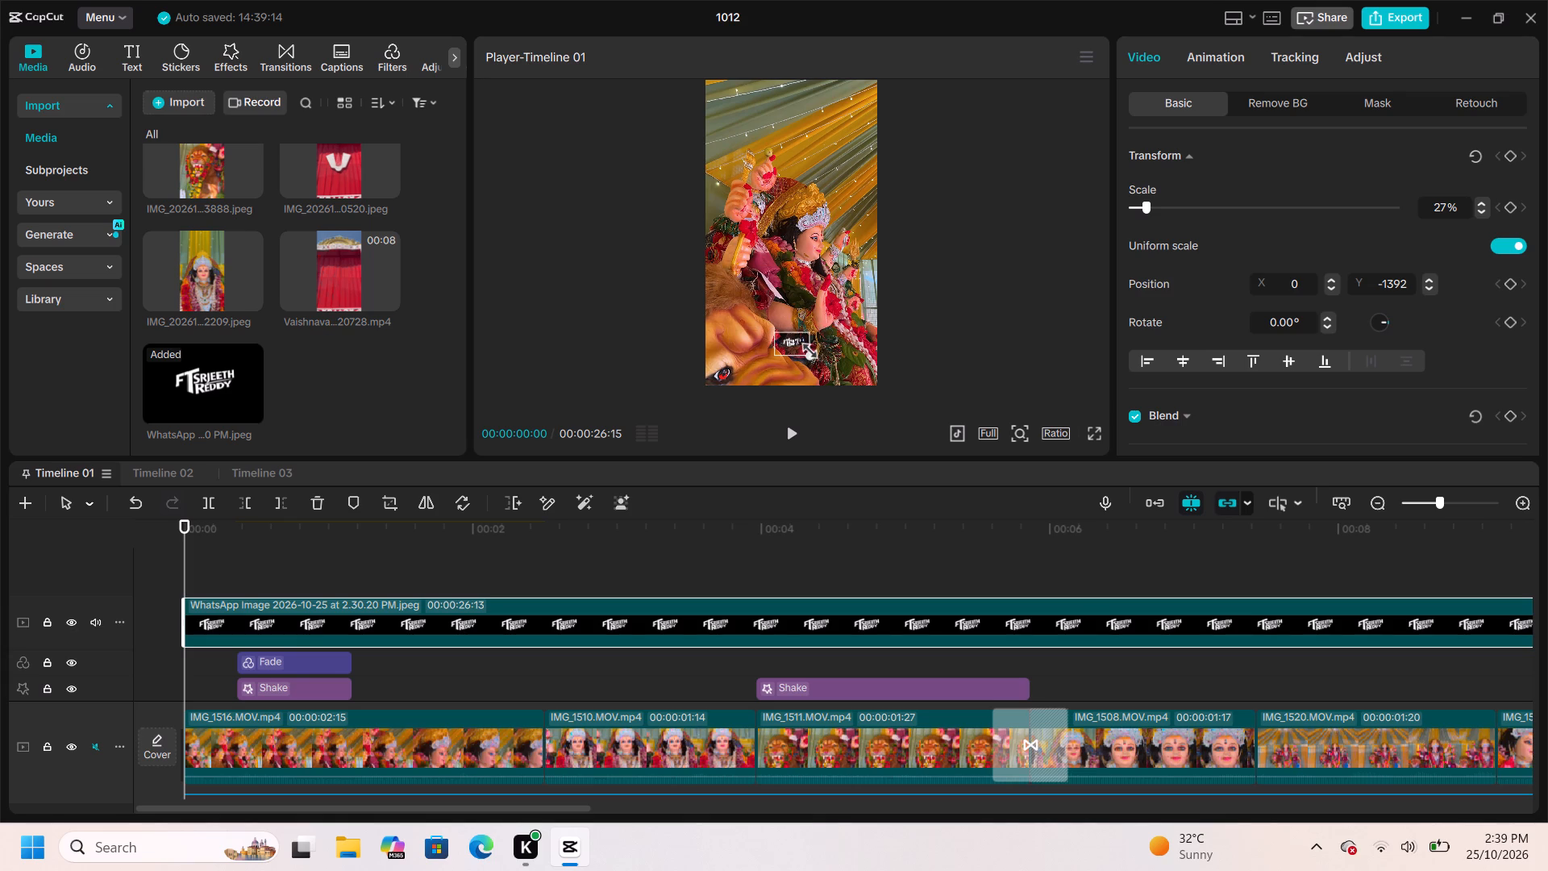
pyautogui.moveTo(805, 348); pyautogui.dragTo(803, 348)
pyautogui.moveTo(803, 348); pyautogui.dragTo(803, 347)
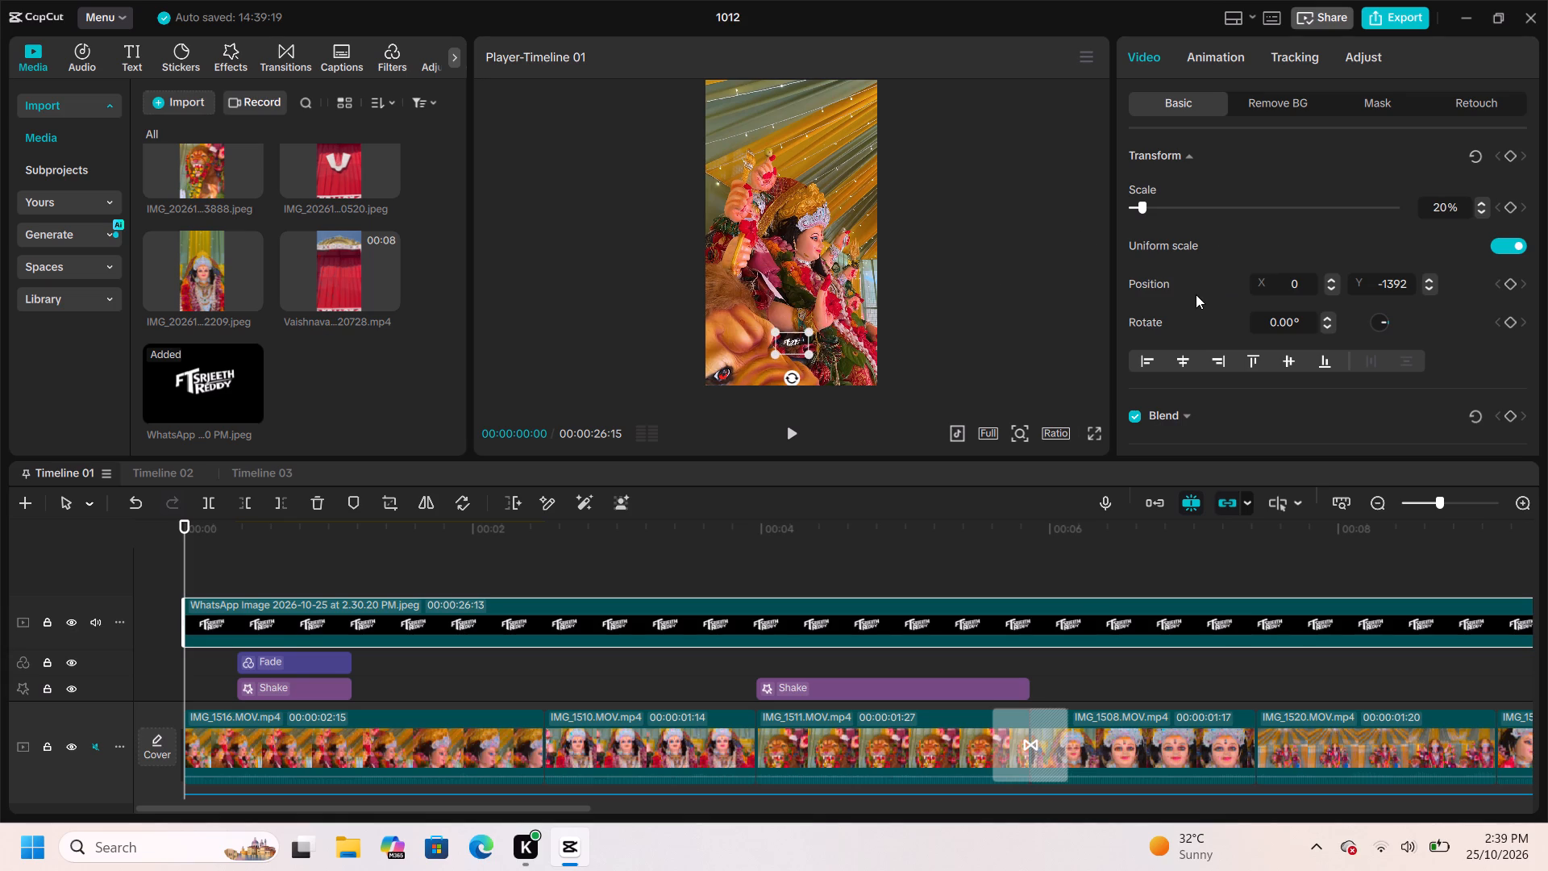
# Look through the logo clip's basic video settings below Transform, from Blend to Relight.
pyautogui.scroll(-11, 1196, 294)
pyautogui.scroll(-15, 1196, 294)
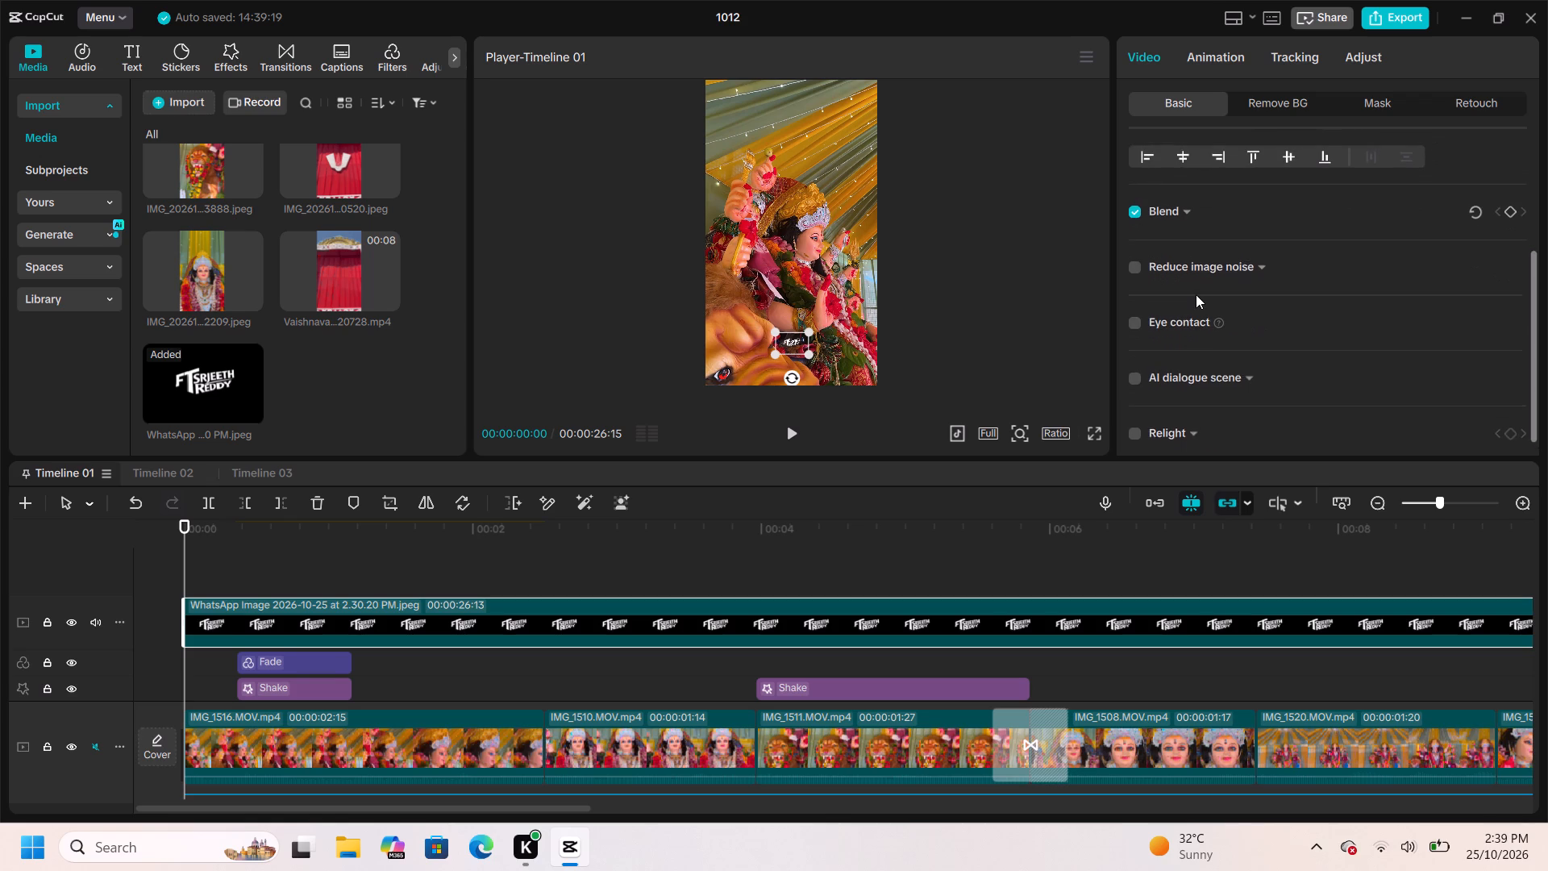
pyautogui.scroll(-17, 1196, 294)
pyautogui.scroll(1, 1196, 294)
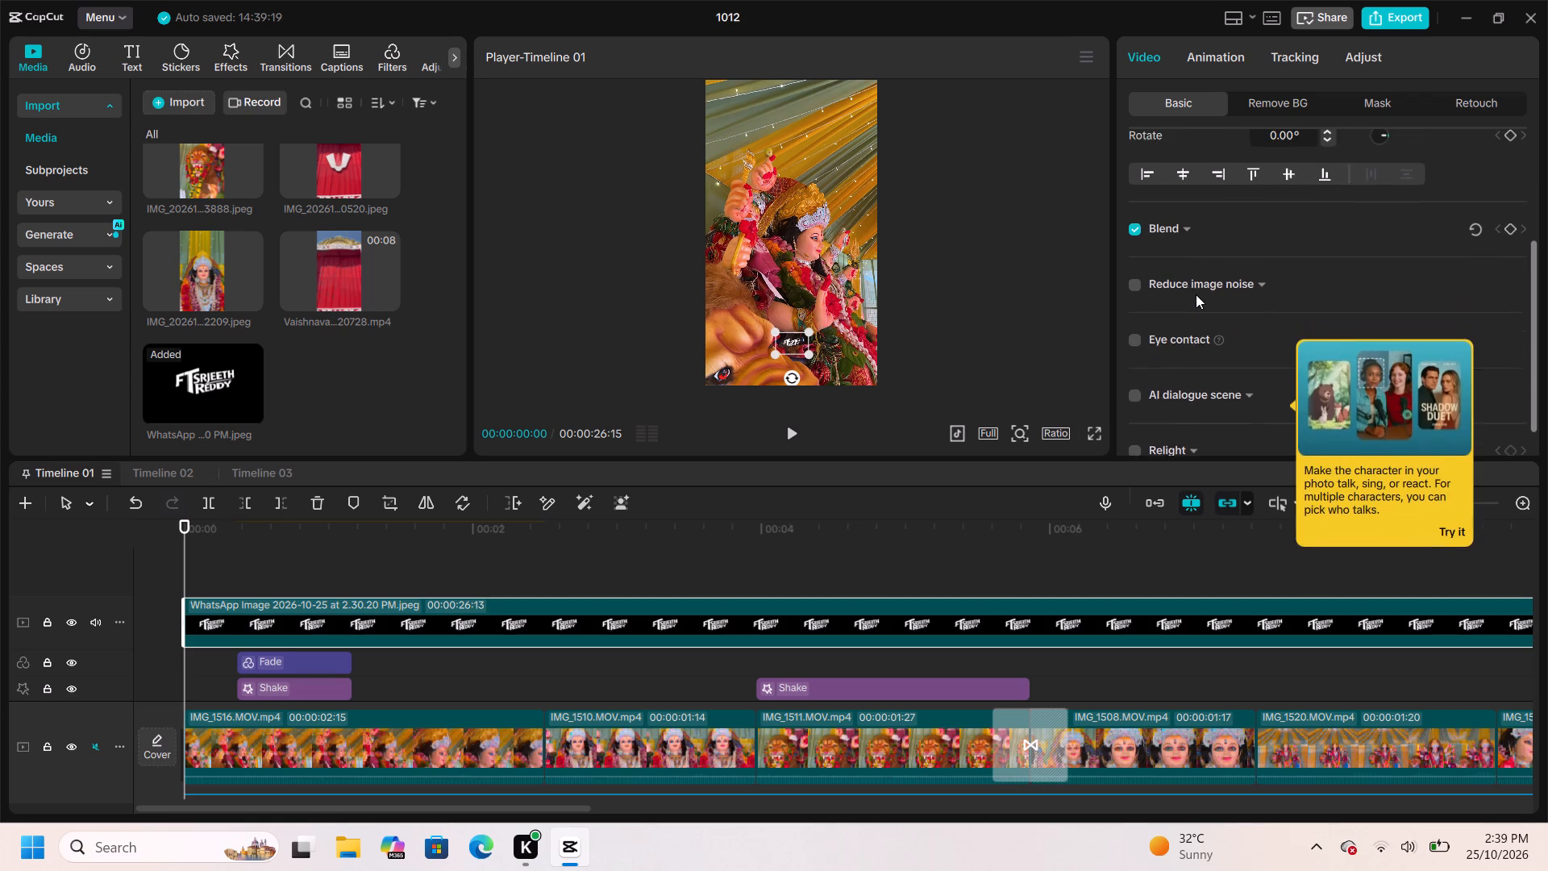
pyautogui.scroll(2, 1196, 294)
pyautogui.scroll(-3, 1196, 294)
pyautogui.scroll(1, 1196, 294)
pyautogui.scroll(-16, 1196, 294)
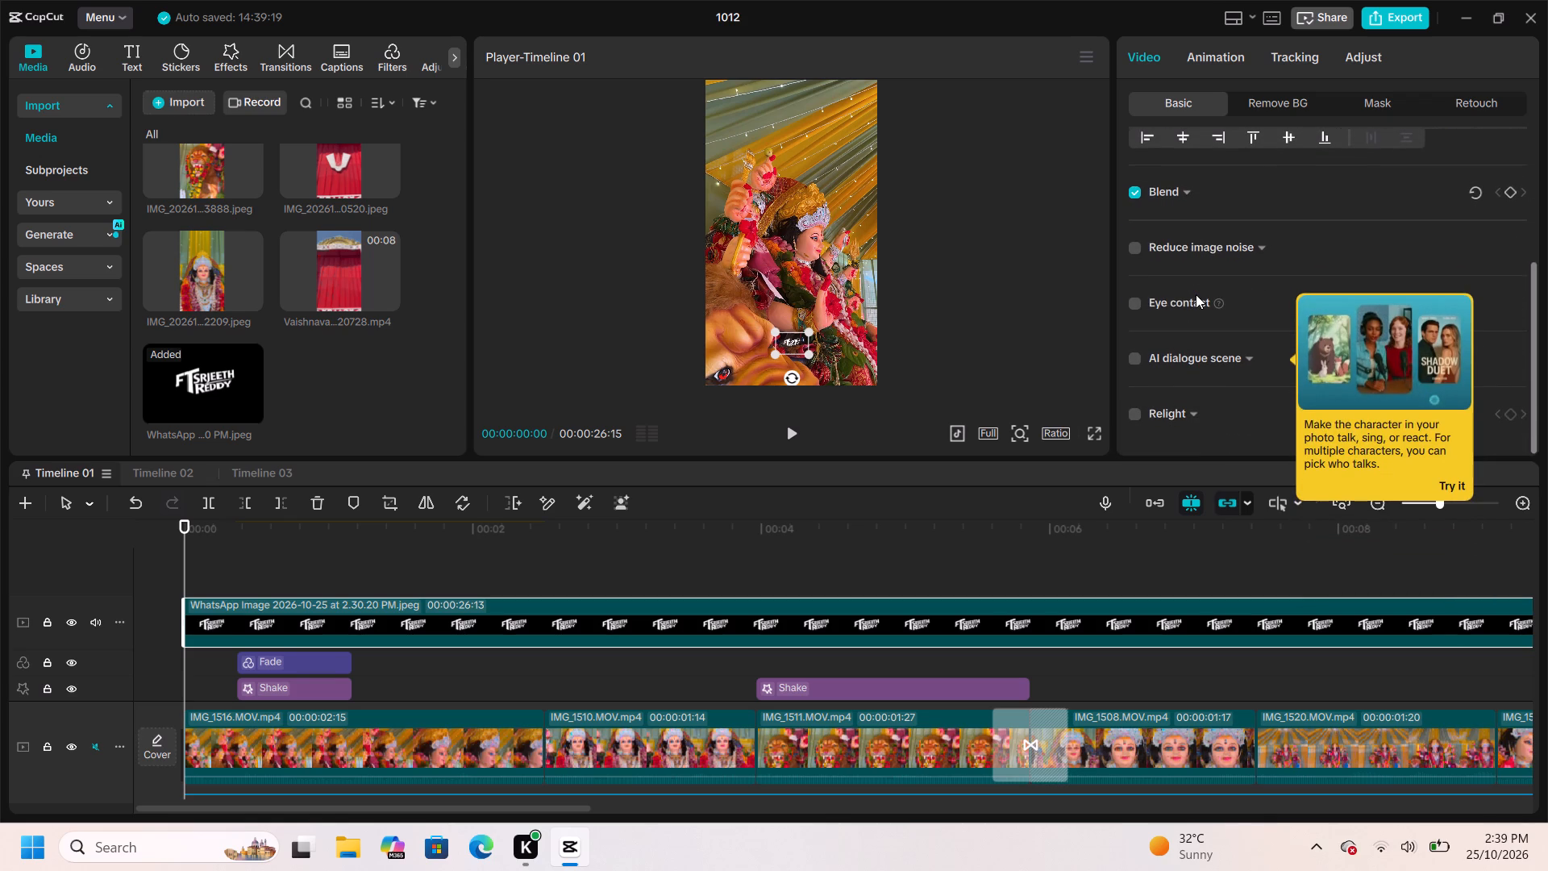
pyautogui.scroll(-4, 1196, 294)
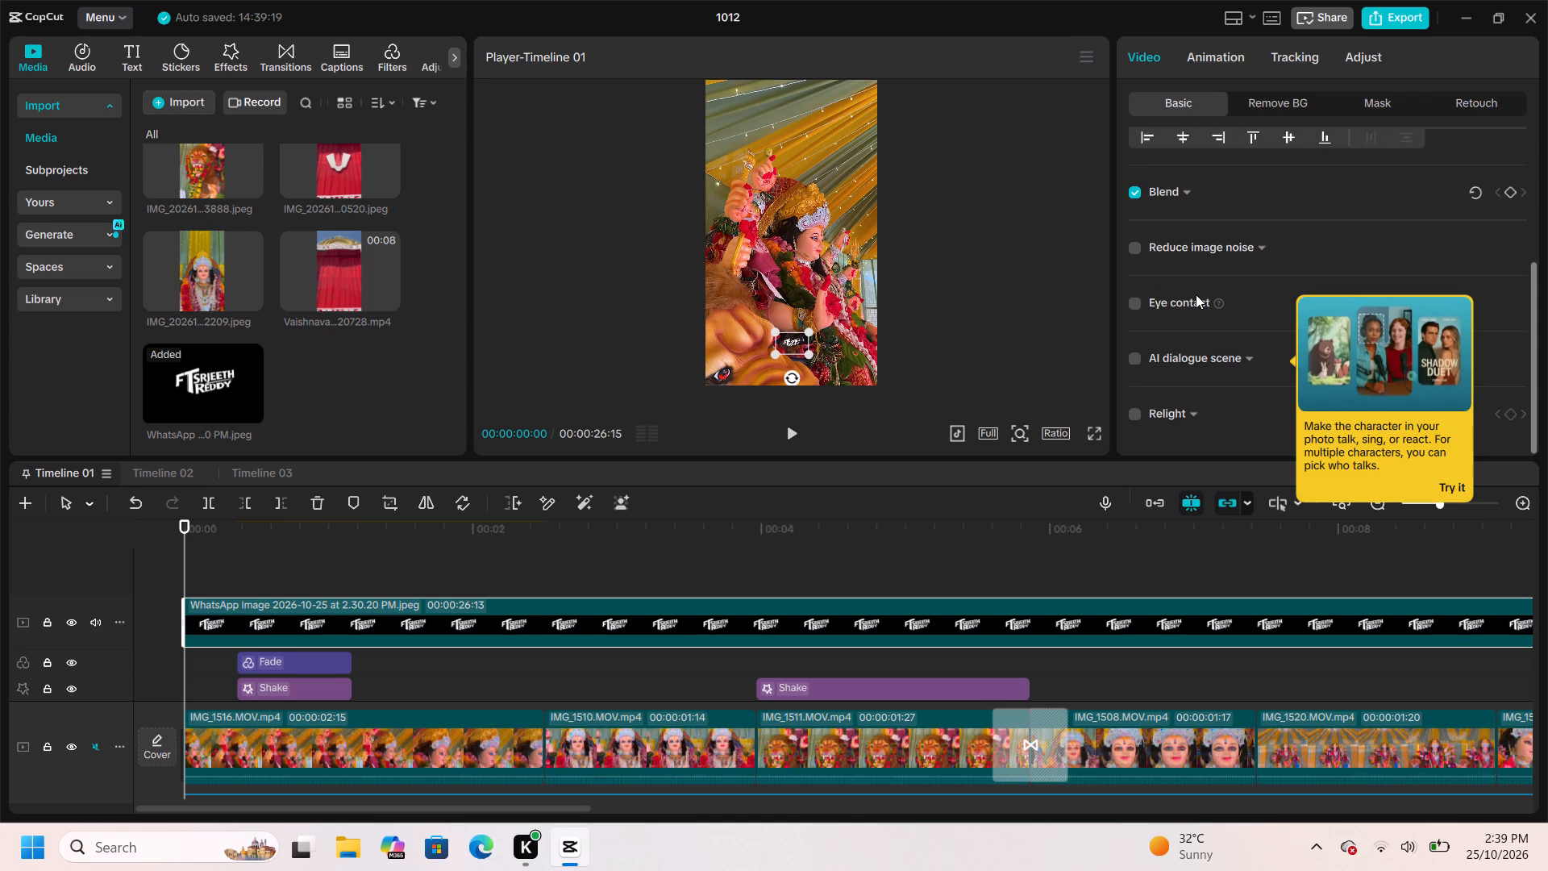
# Reduce the logo overlay's blend opacity to 51%, leaving the blend mode at Default.
pyautogui.click(1191, 202)
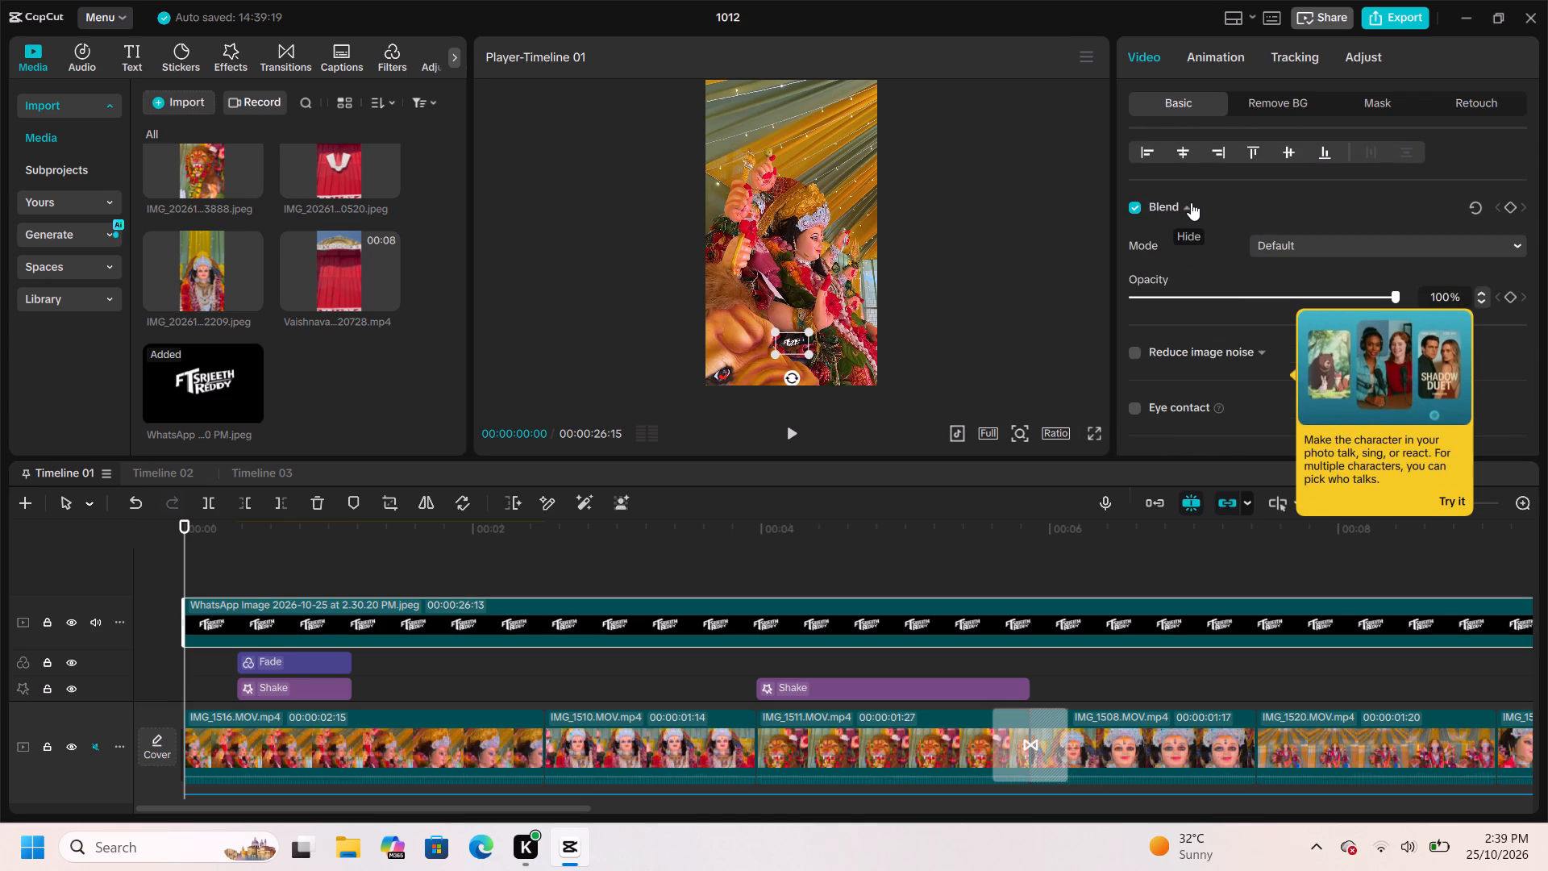
pyautogui.doubleClick(1228, 298)
pyautogui.moveTo(1228, 298); pyautogui.dragTo(1241, 297)
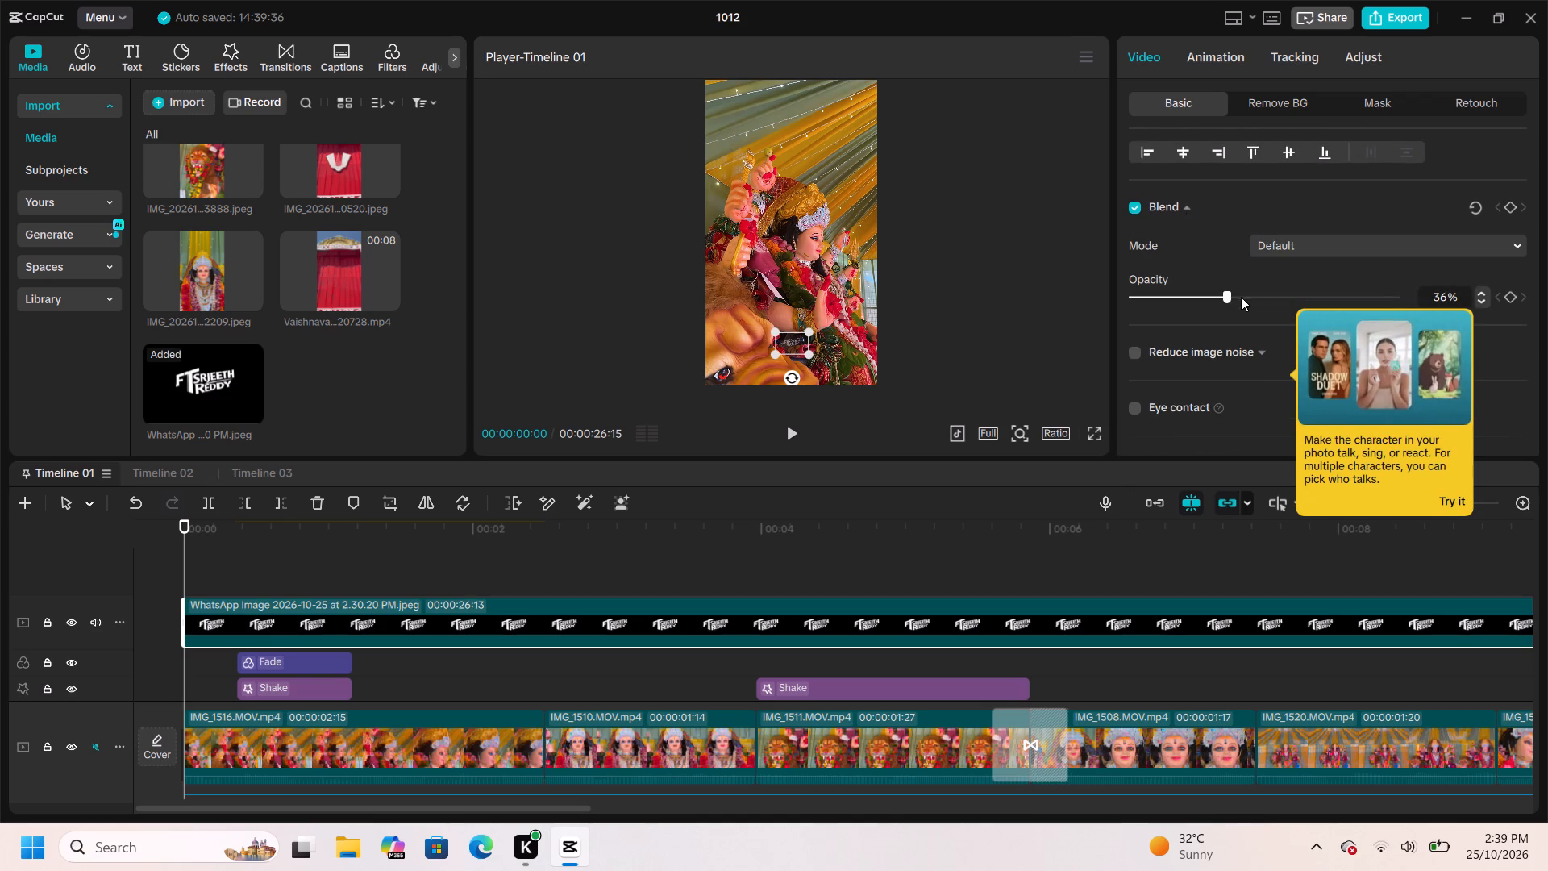
pyautogui.moveTo(1241, 297); pyautogui.dragTo(1250, 296)
pyautogui.click(1293, 246)
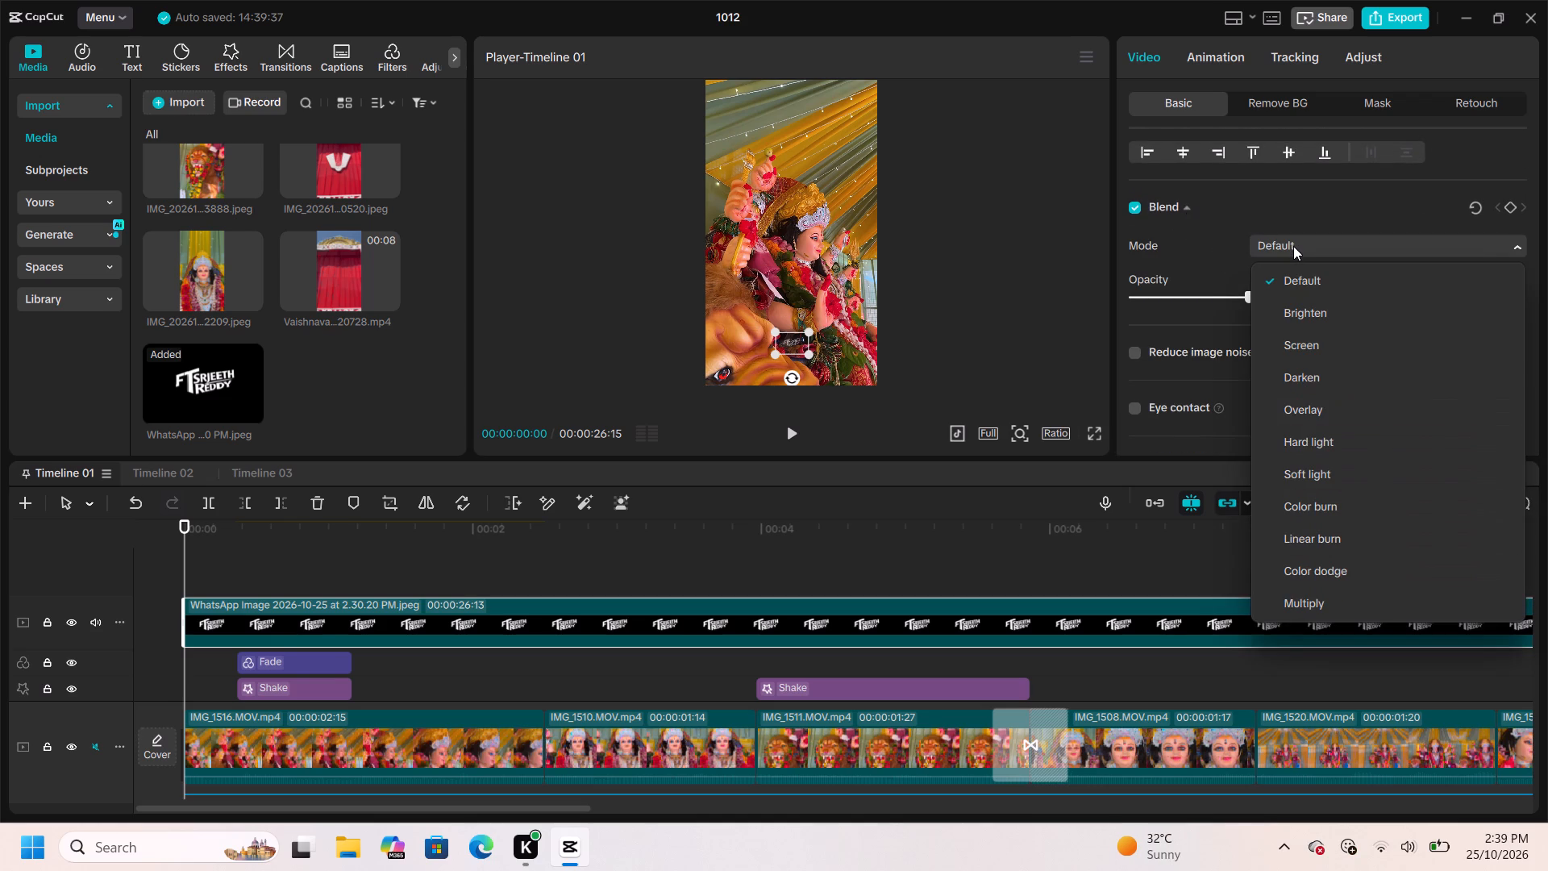
pyautogui.scroll(-2, 1303, 504)
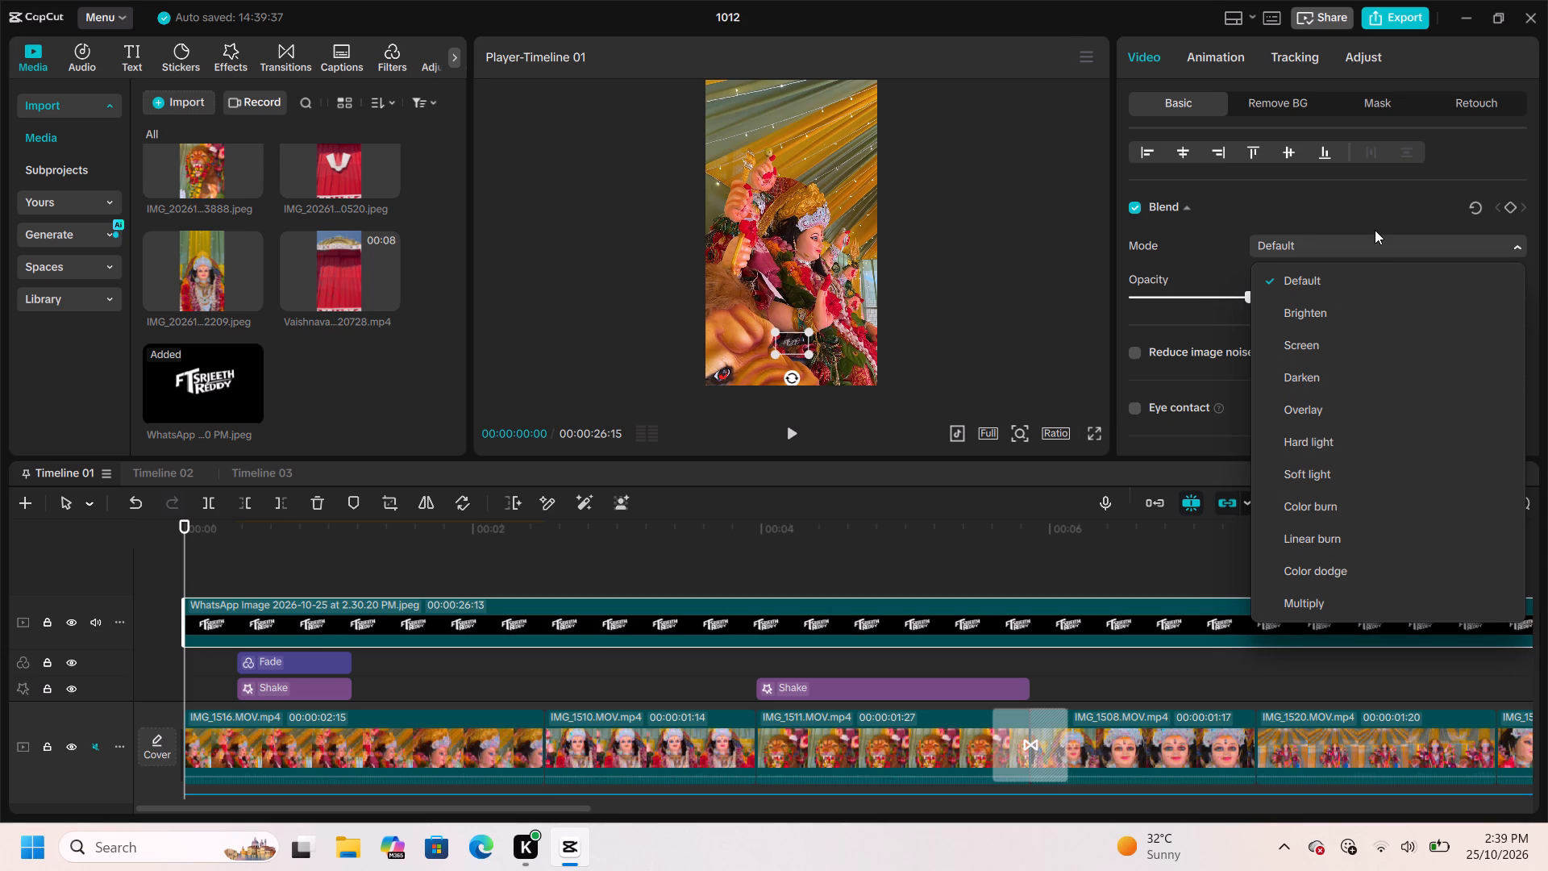
pyautogui.click(1375, 230)
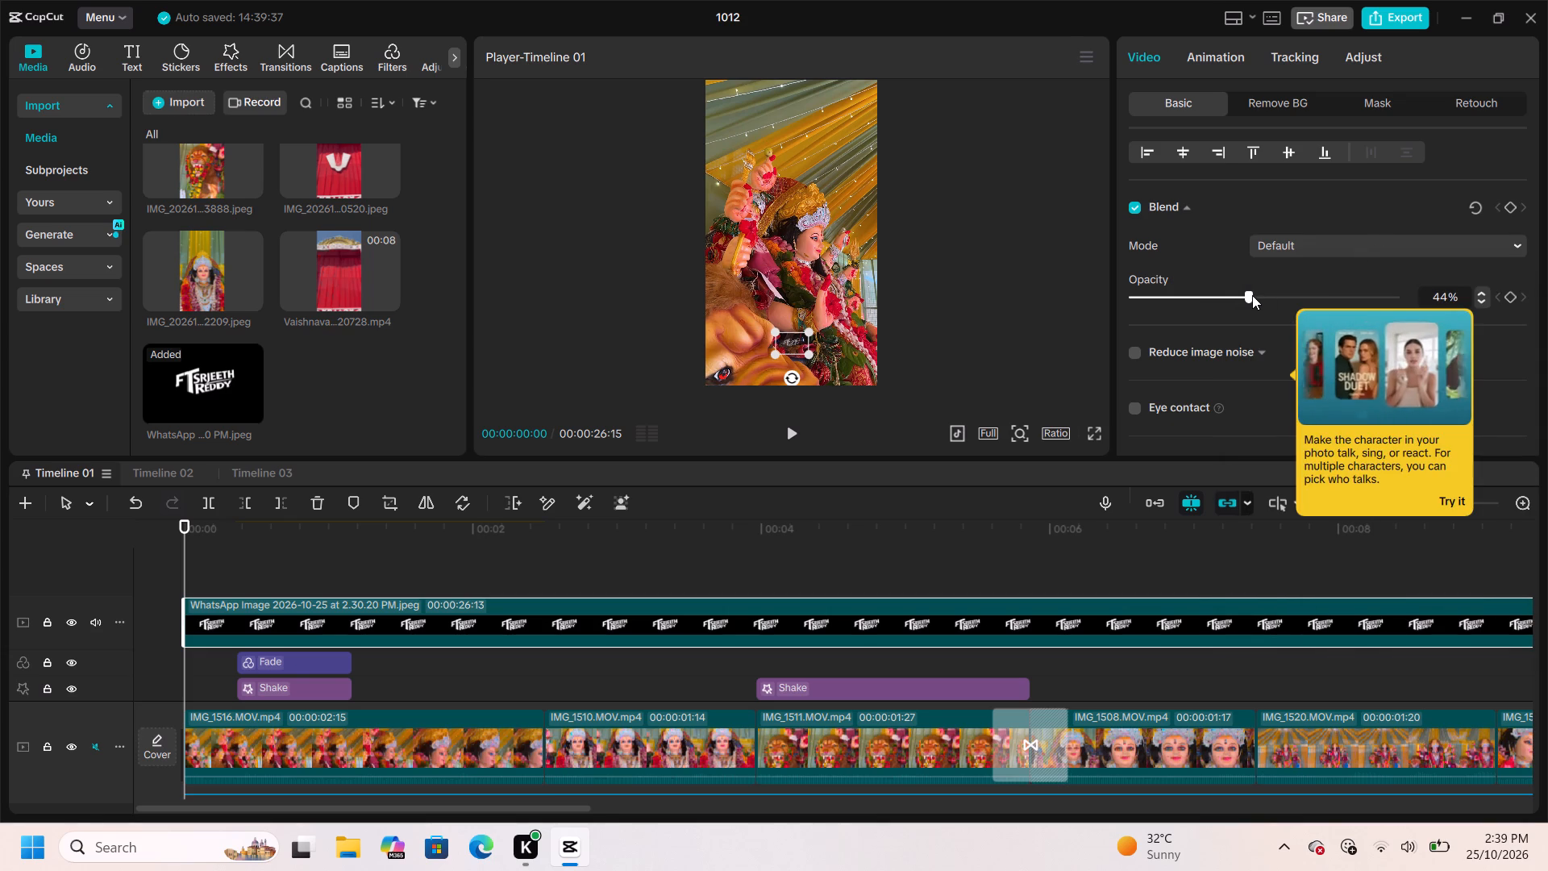
pyautogui.moveTo(1248, 293); pyautogui.dragTo(1243, 293)
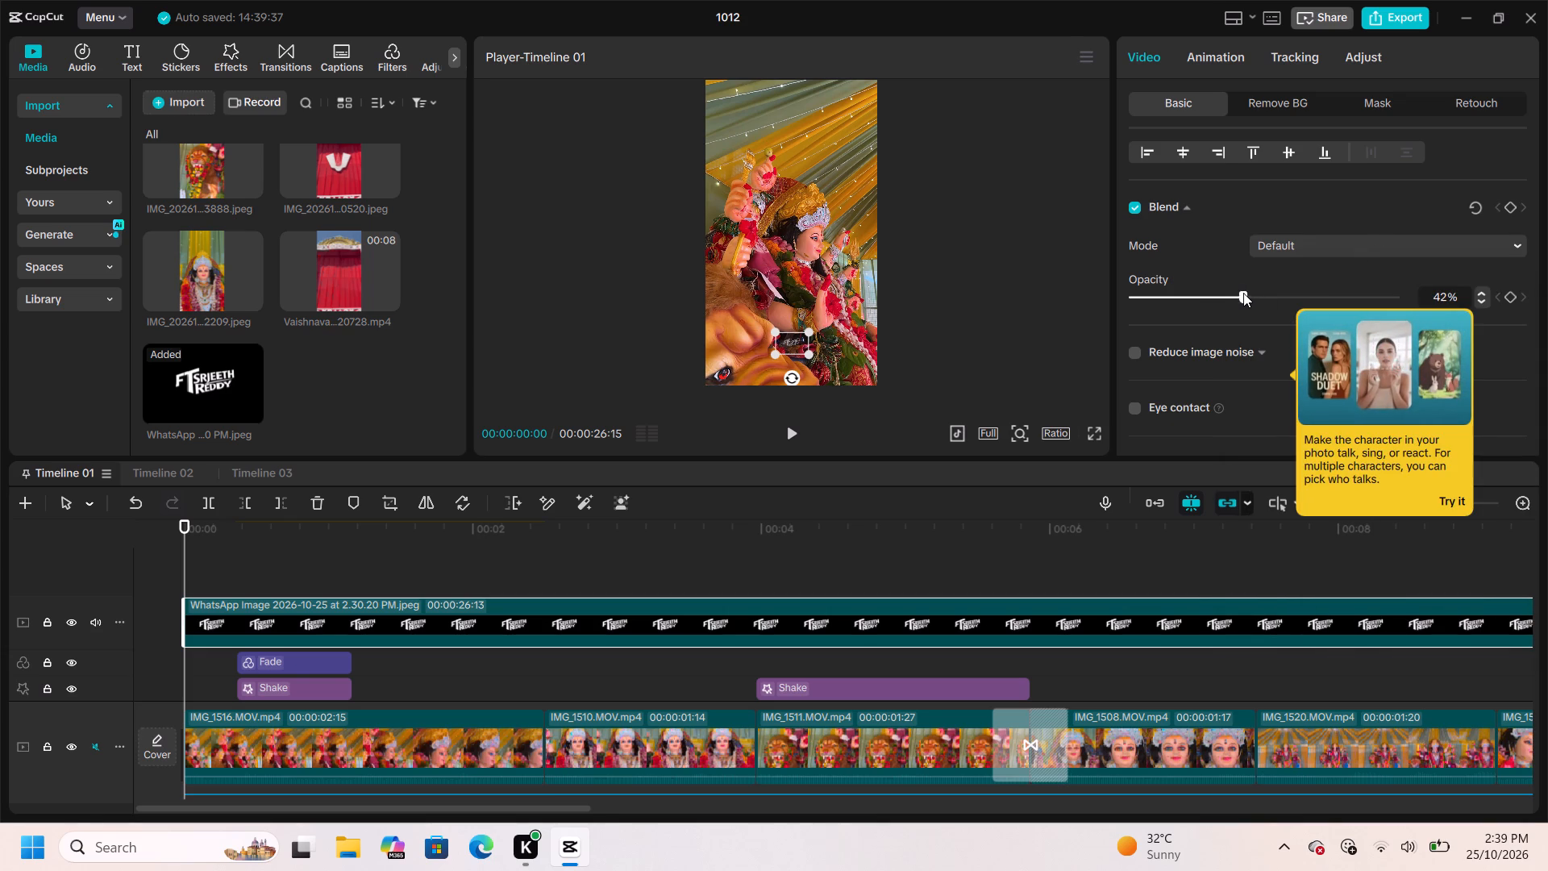
pyautogui.moveTo(1243, 293); pyautogui.dragTo(1262, 294)
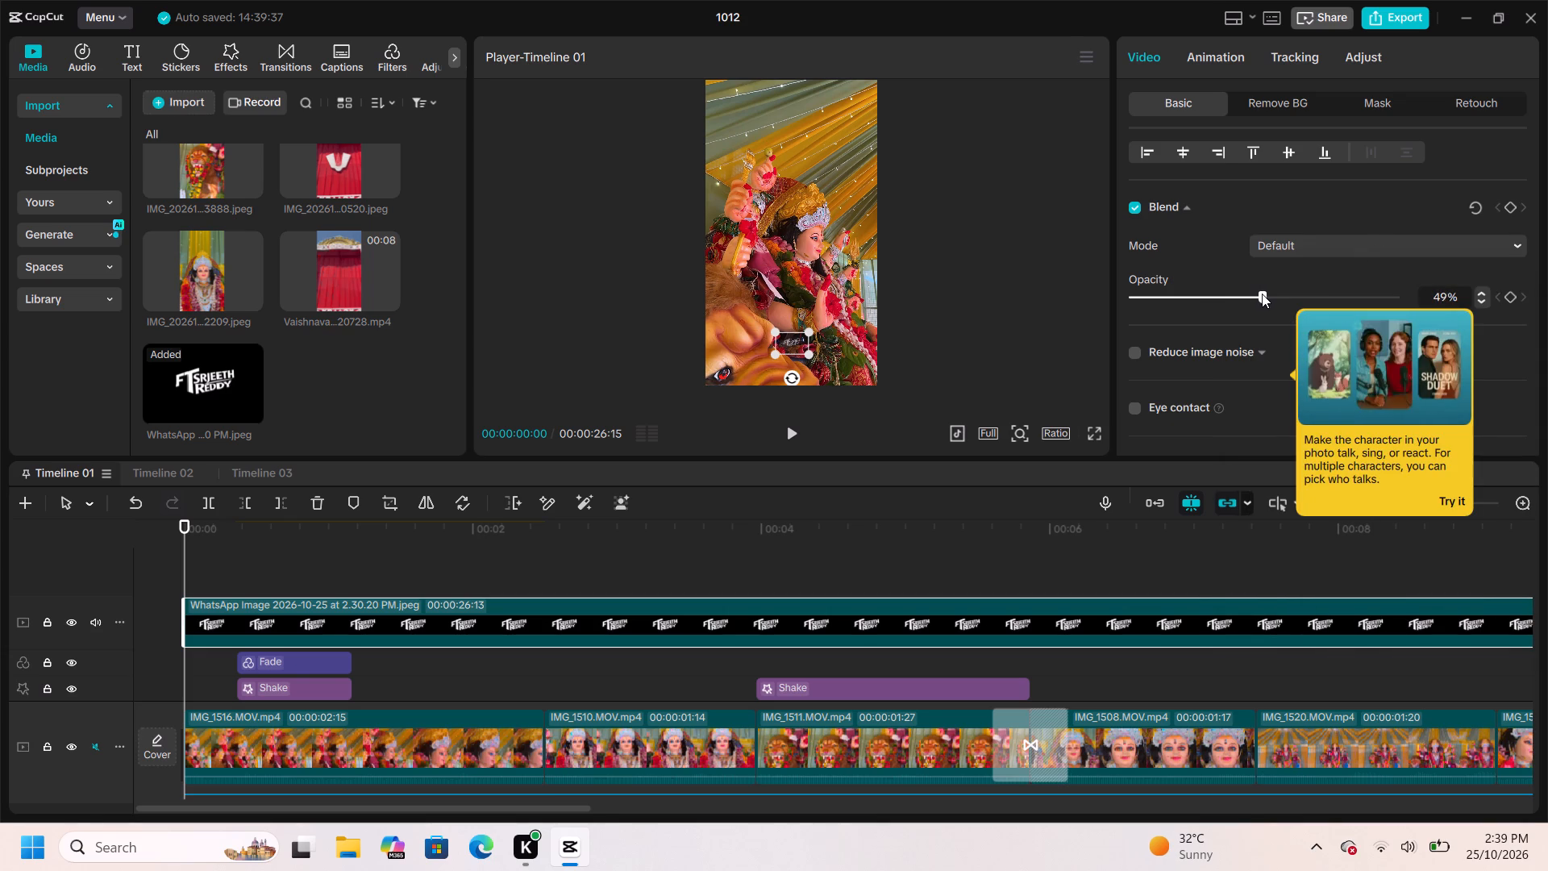
pyautogui.moveTo(1262, 294); pyautogui.dragTo(1266, 294)
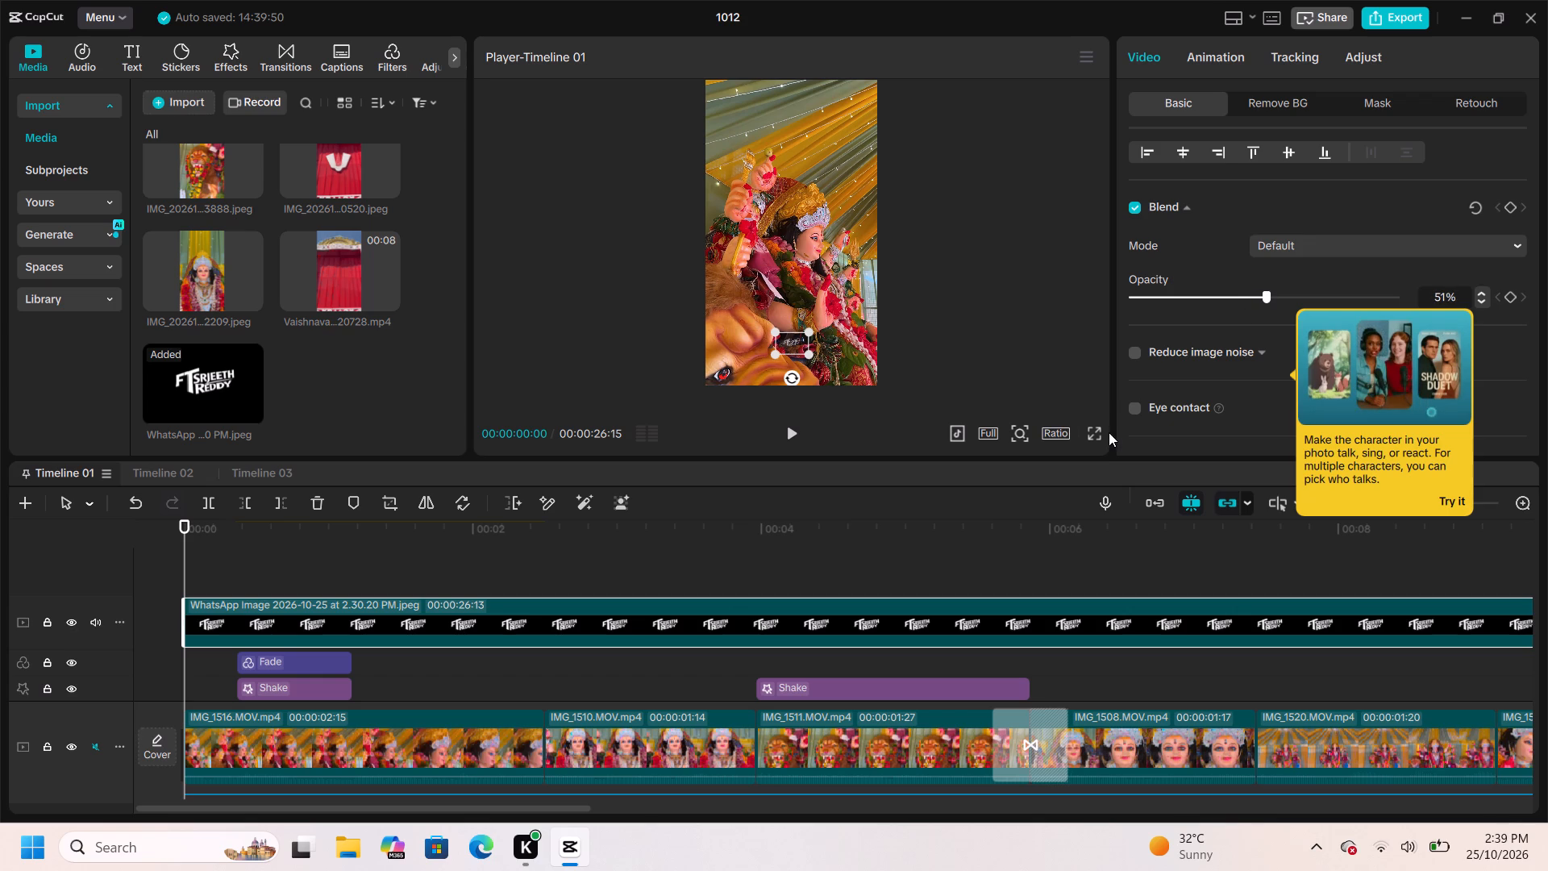
# Play the video in full screen, jumping back to earlier points, to check the semi-transparent logo overlay.
pyautogui.click(1109, 432)
pyautogui.click(1097, 432)
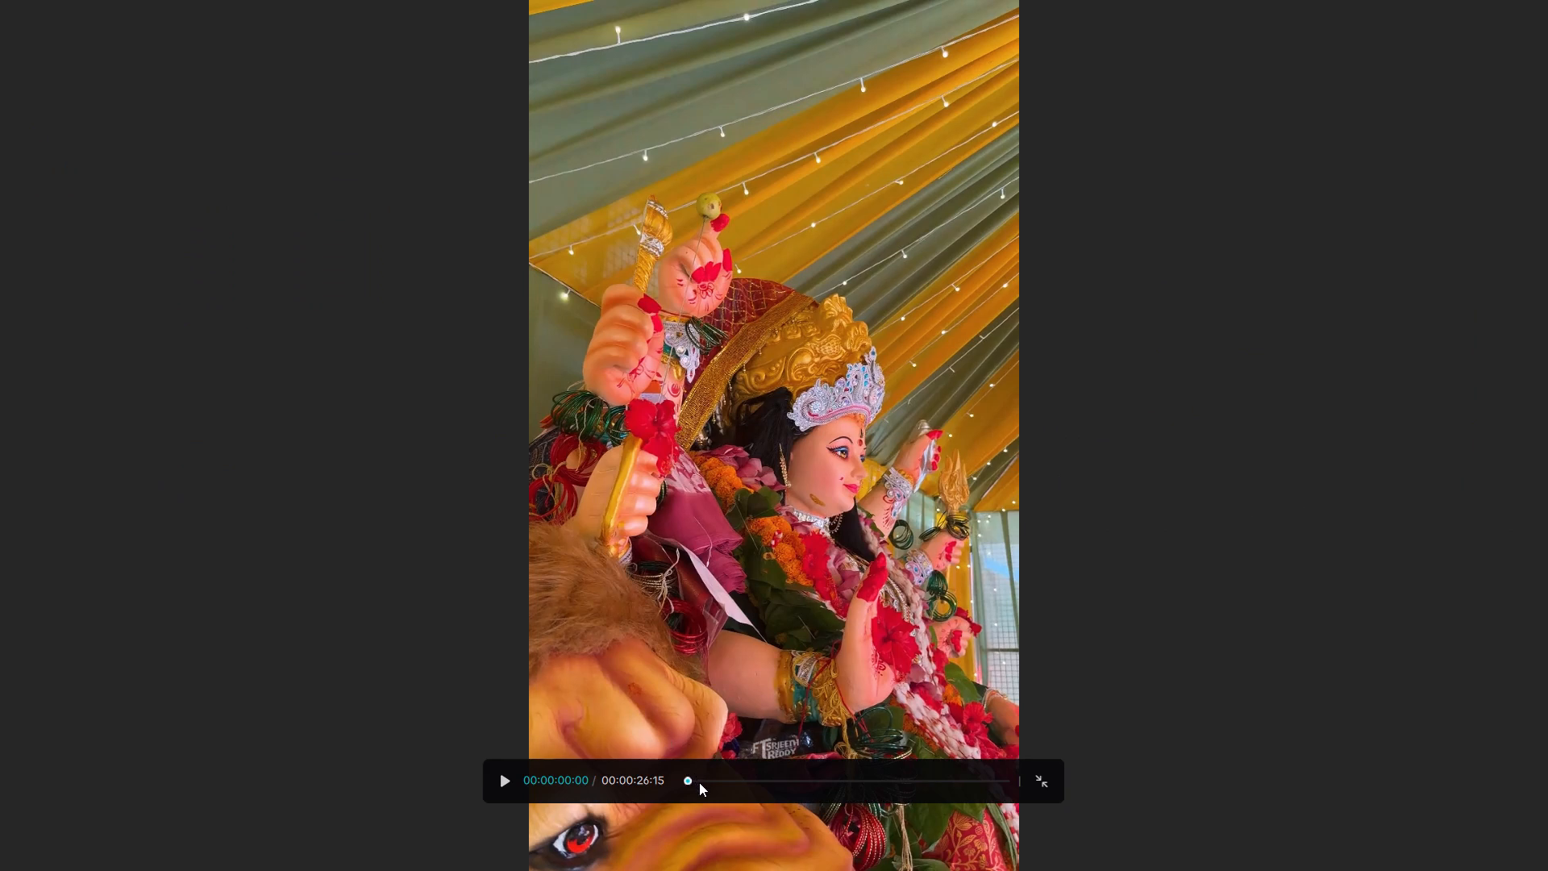
pyautogui.moveTo(699, 782); pyautogui.dragTo(618, 787)
pyautogui.press('space')
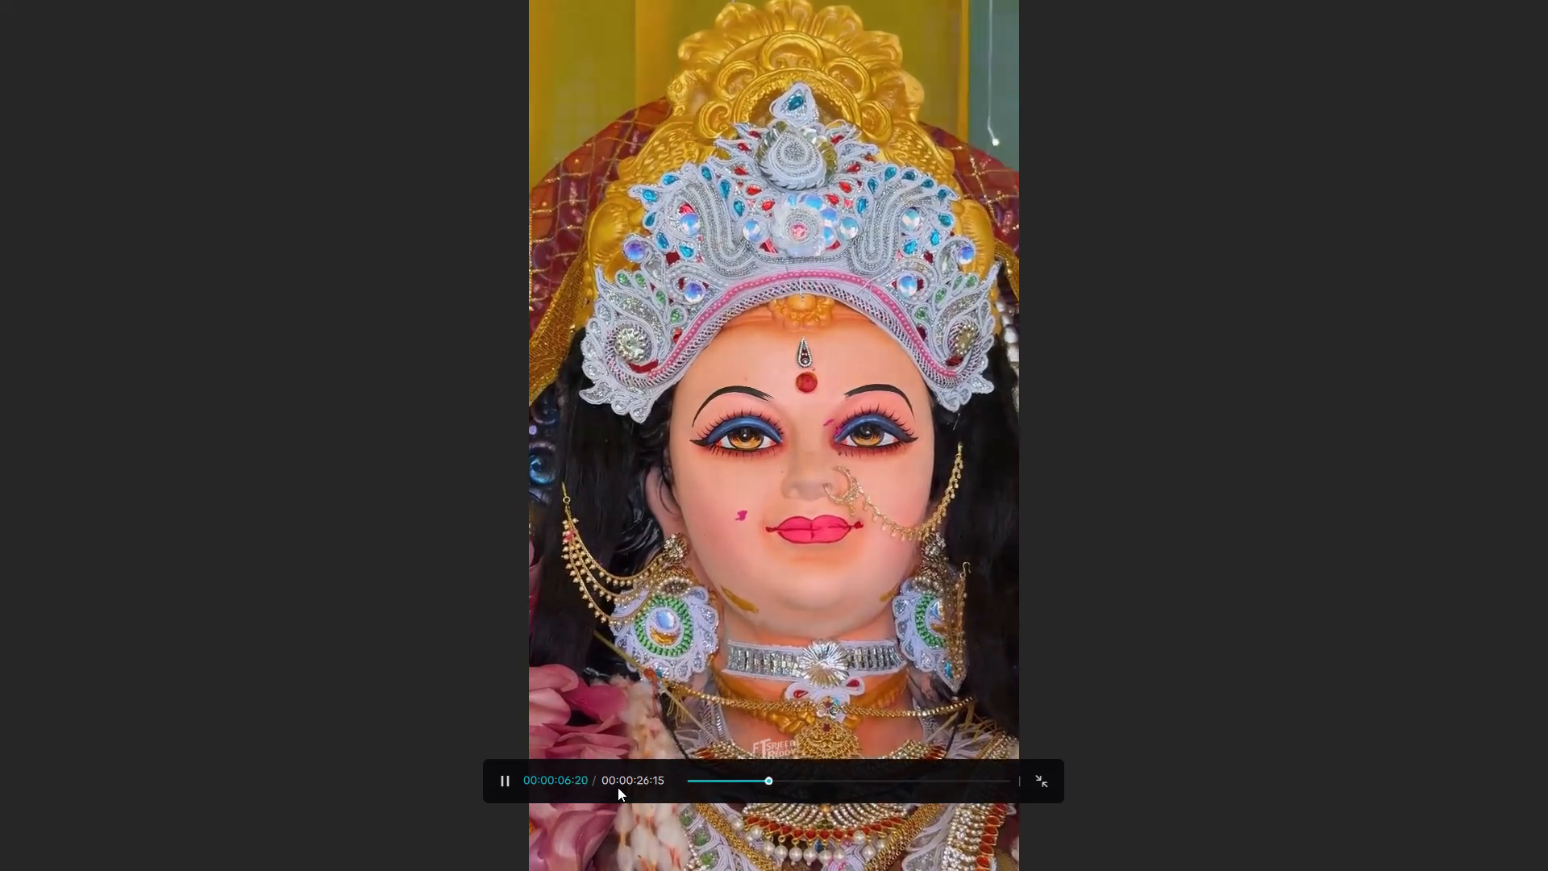
pyautogui.click(715, 779)
pyautogui.moveTo(715, 779); pyautogui.dragTo(639, 773)
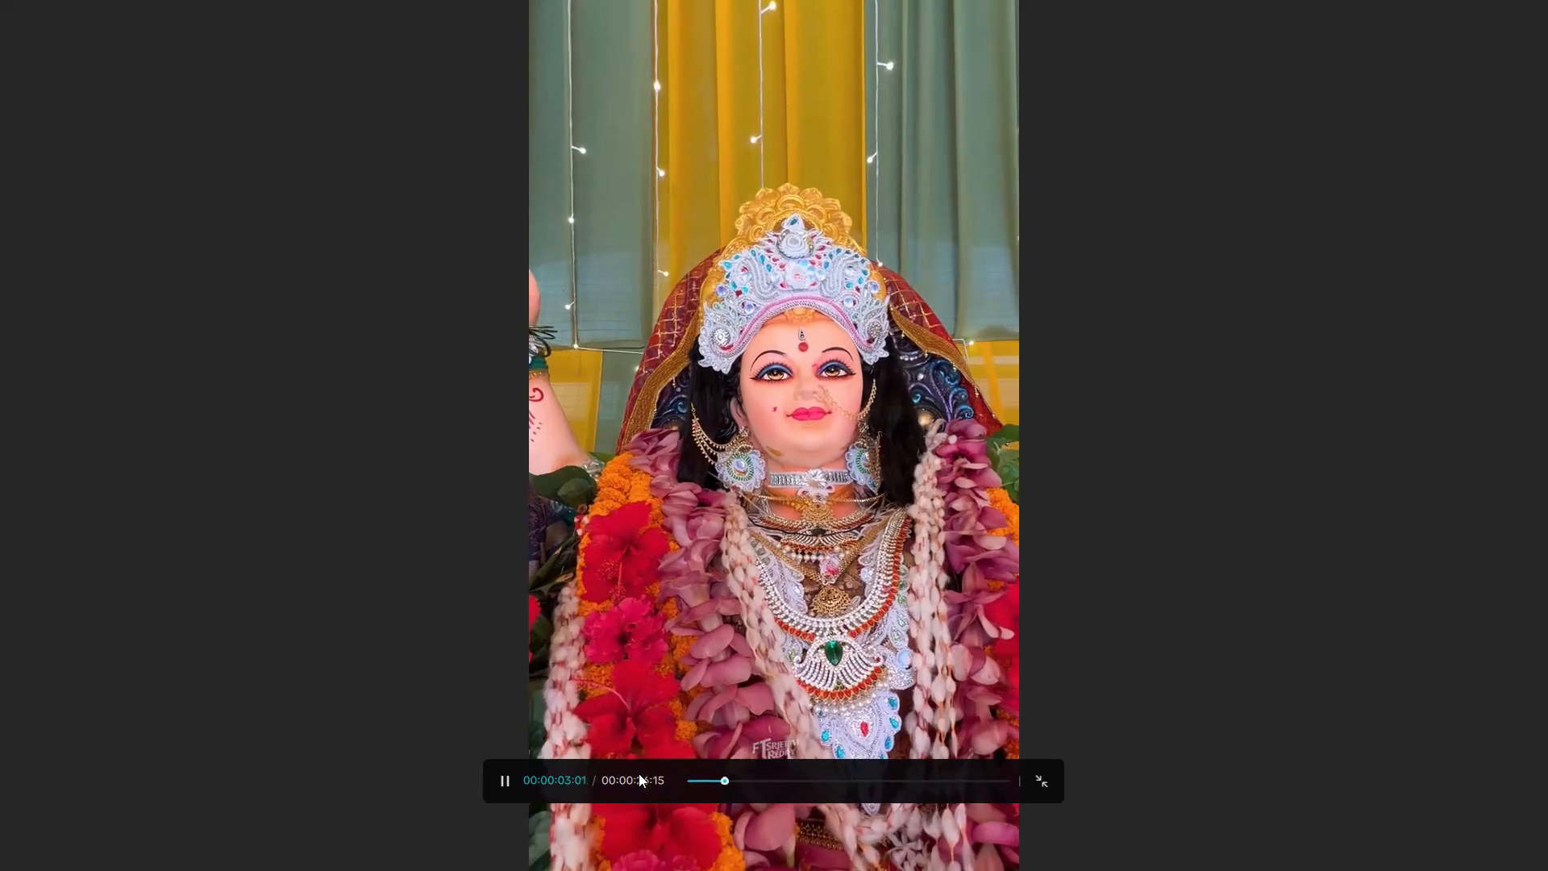
pyautogui.click(708, 781)
pyautogui.moveTo(708, 781); pyautogui.dragTo(704, 781)
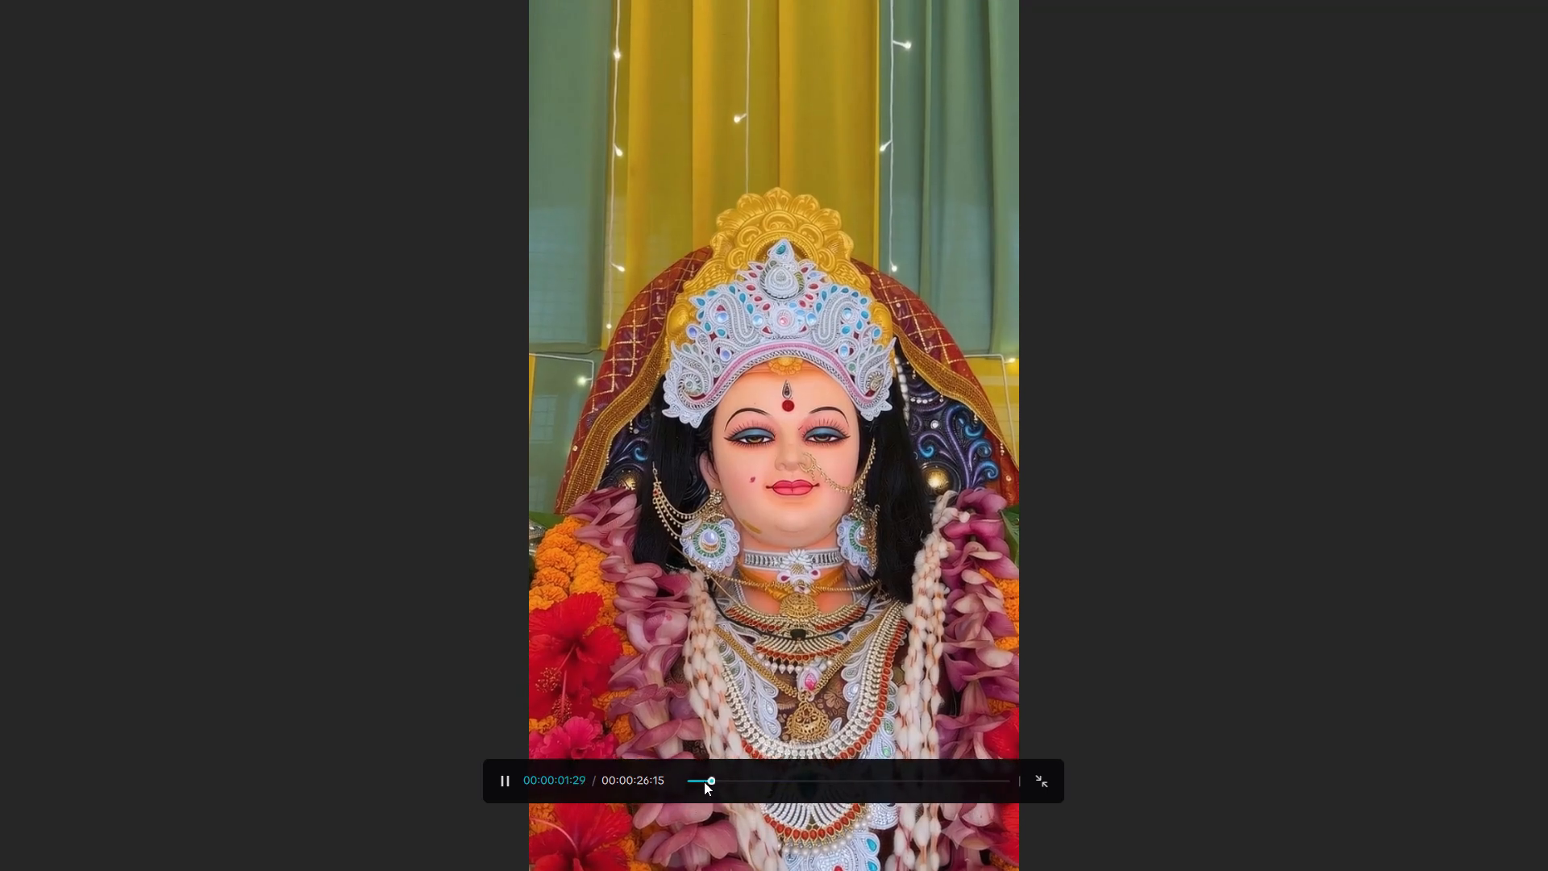
pyautogui.moveTo(704, 781); pyautogui.dragTo(683, 781)
pyautogui.click(683, 781)
pyautogui.moveTo(683, 781); pyautogui.dragTo(695, 783)
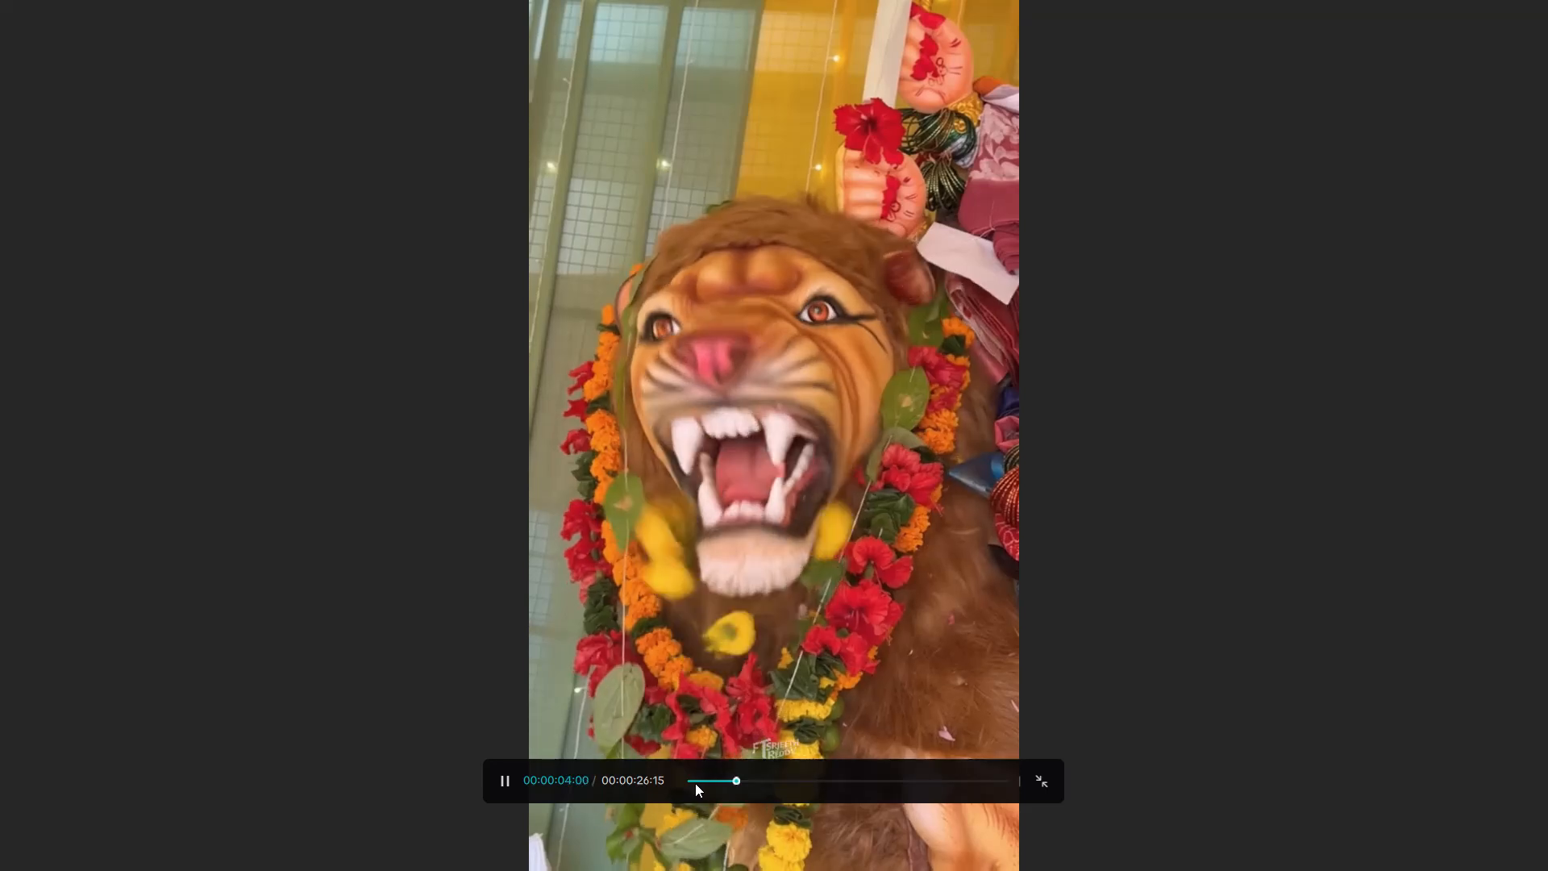
# Rewind the full-screen preview to the first frame and play the opening seconds to check the logo overlay.
pyautogui.press('s')
pyautogui.press('Home')
pyautogui.press('Home')
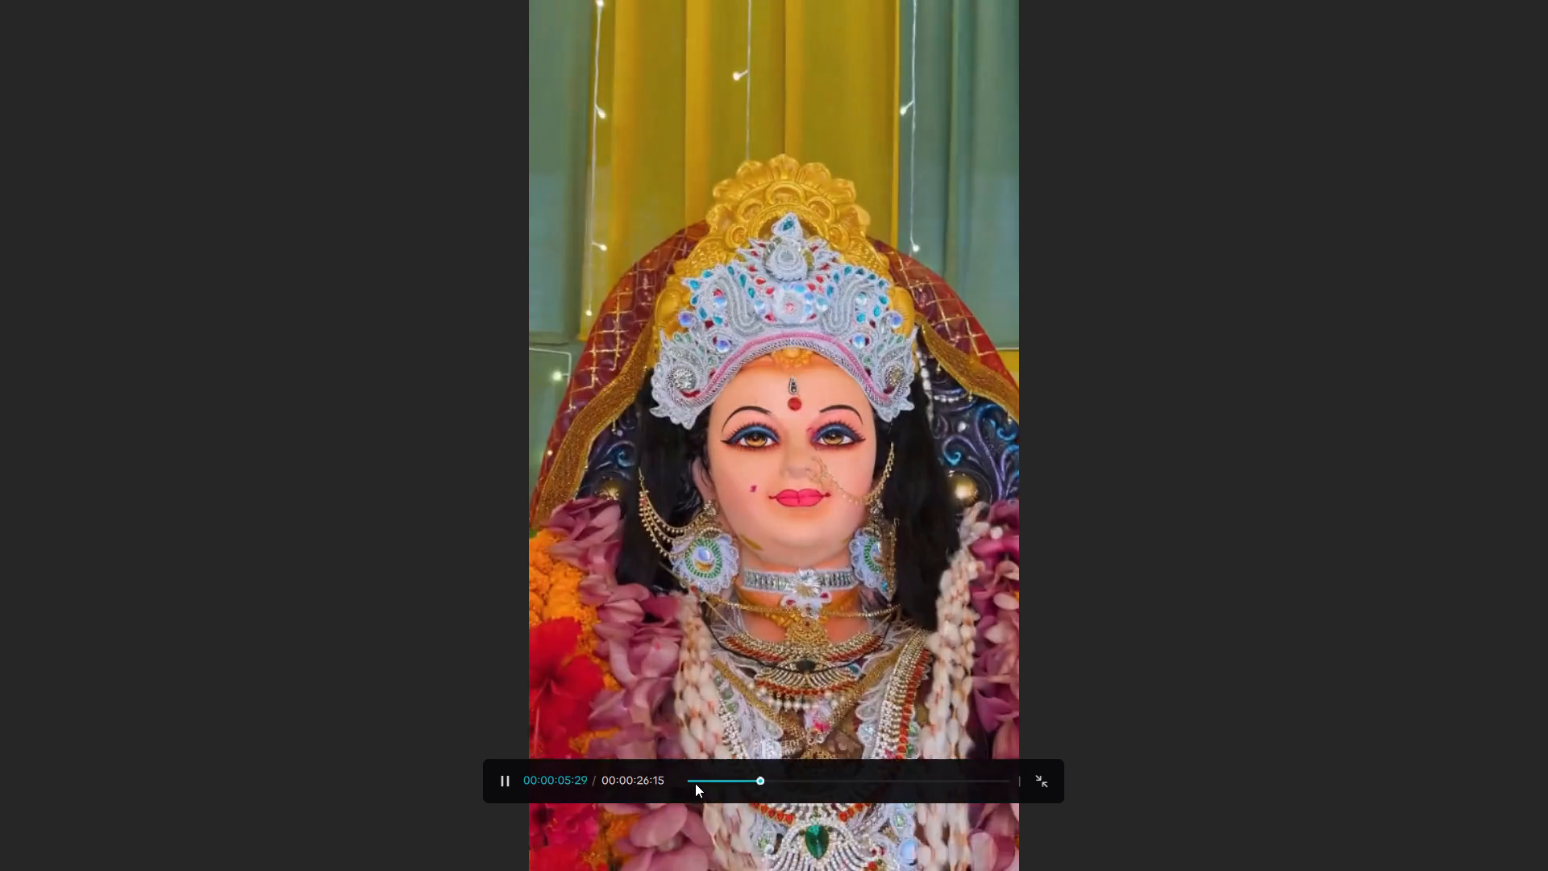
pyautogui.press('Home')
pyautogui.press('Home')
pyautogui.press('Home')
pyautogui.press('space')
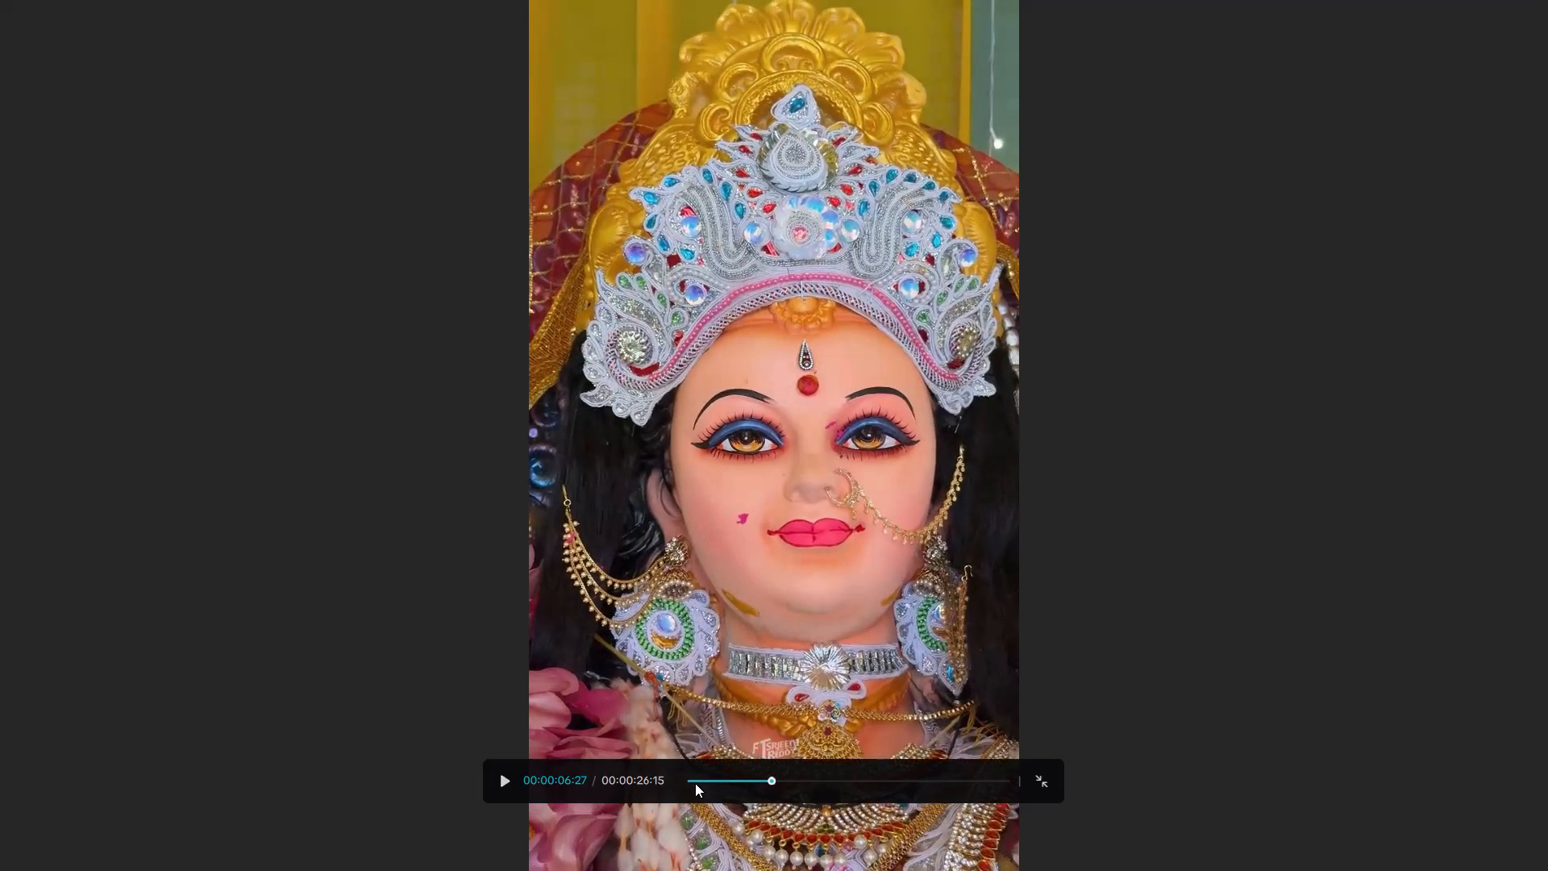
pyautogui.press('Home')
pyautogui.tripleClick(695, 783)
pyautogui.moveTo(695, 783); pyautogui.dragTo(686, 786)
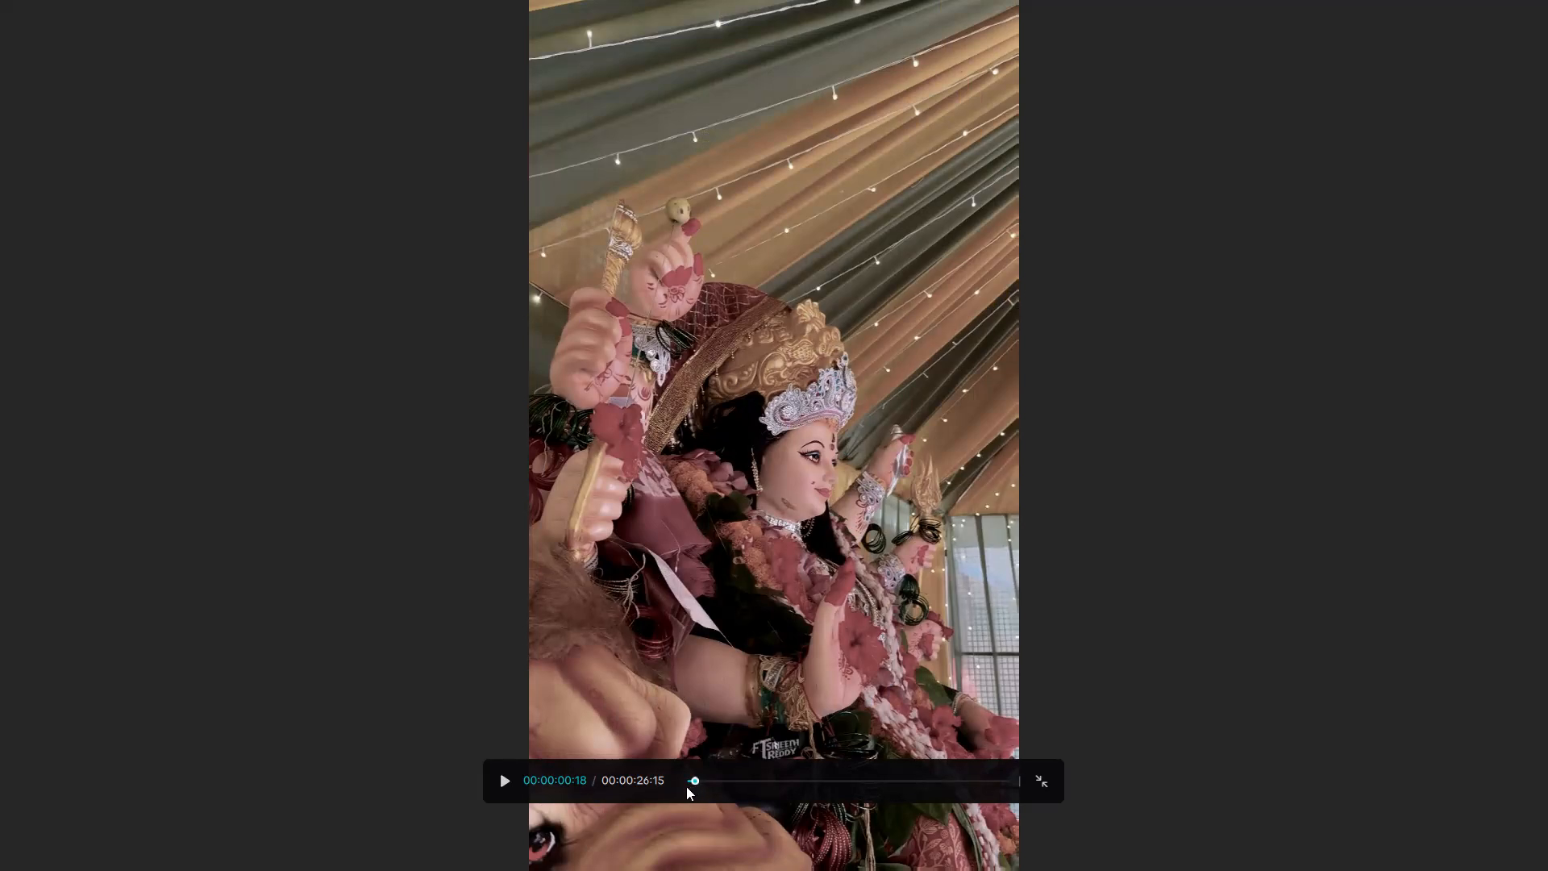
pyautogui.moveTo(686, 786); pyautogui.dragTo(697, 776)
pyautogui.click(697, 776)
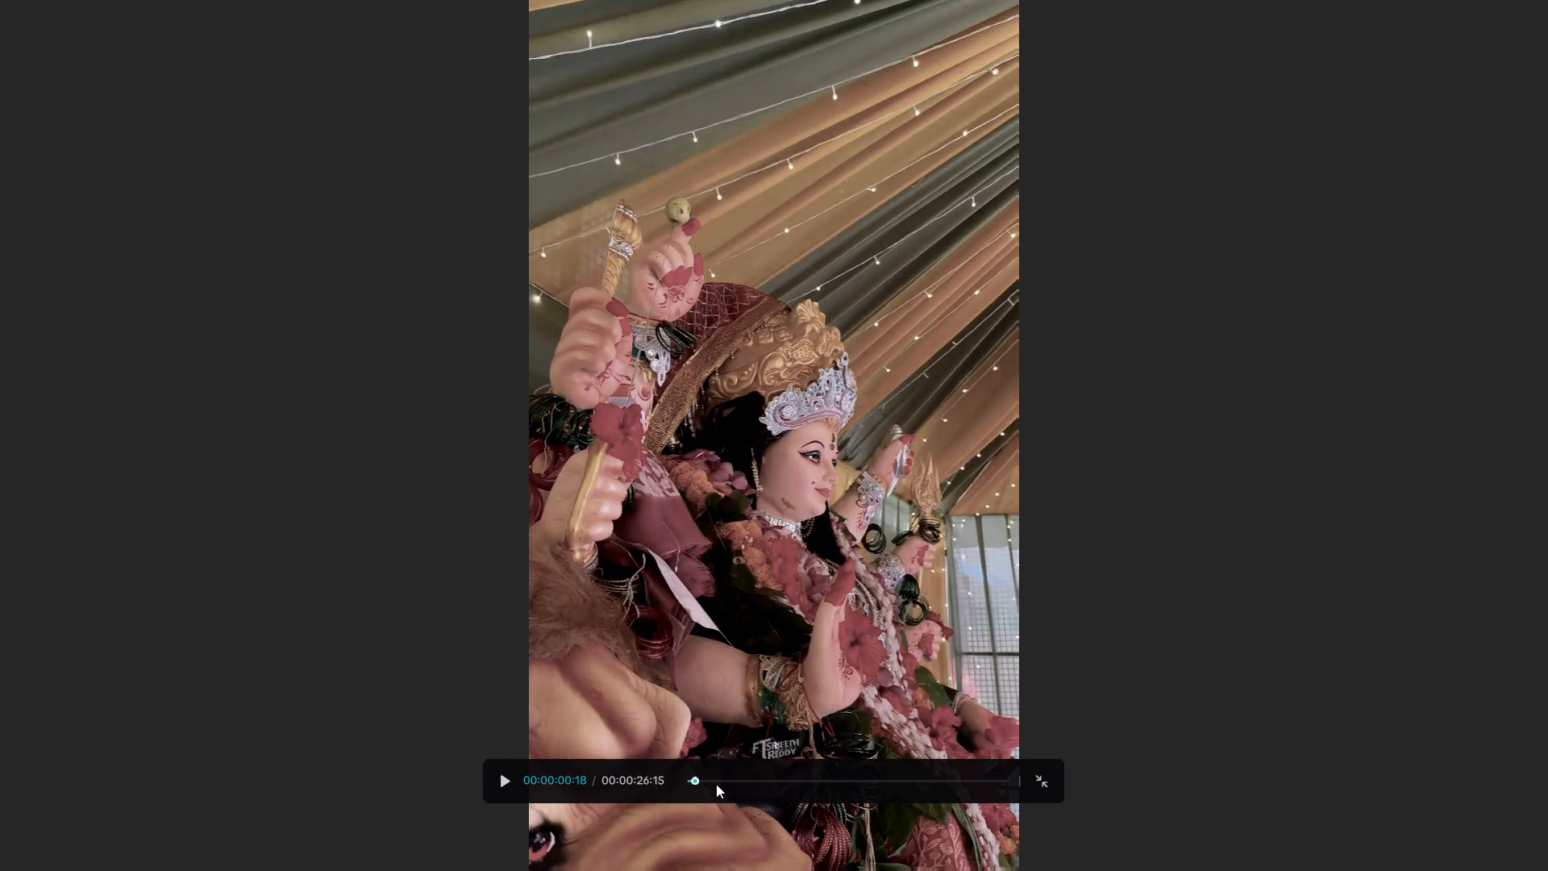
pyautogui.click(698, 776)
pyautogui.moveTo(693, 780); pyautogui.dragTo(527, 815)
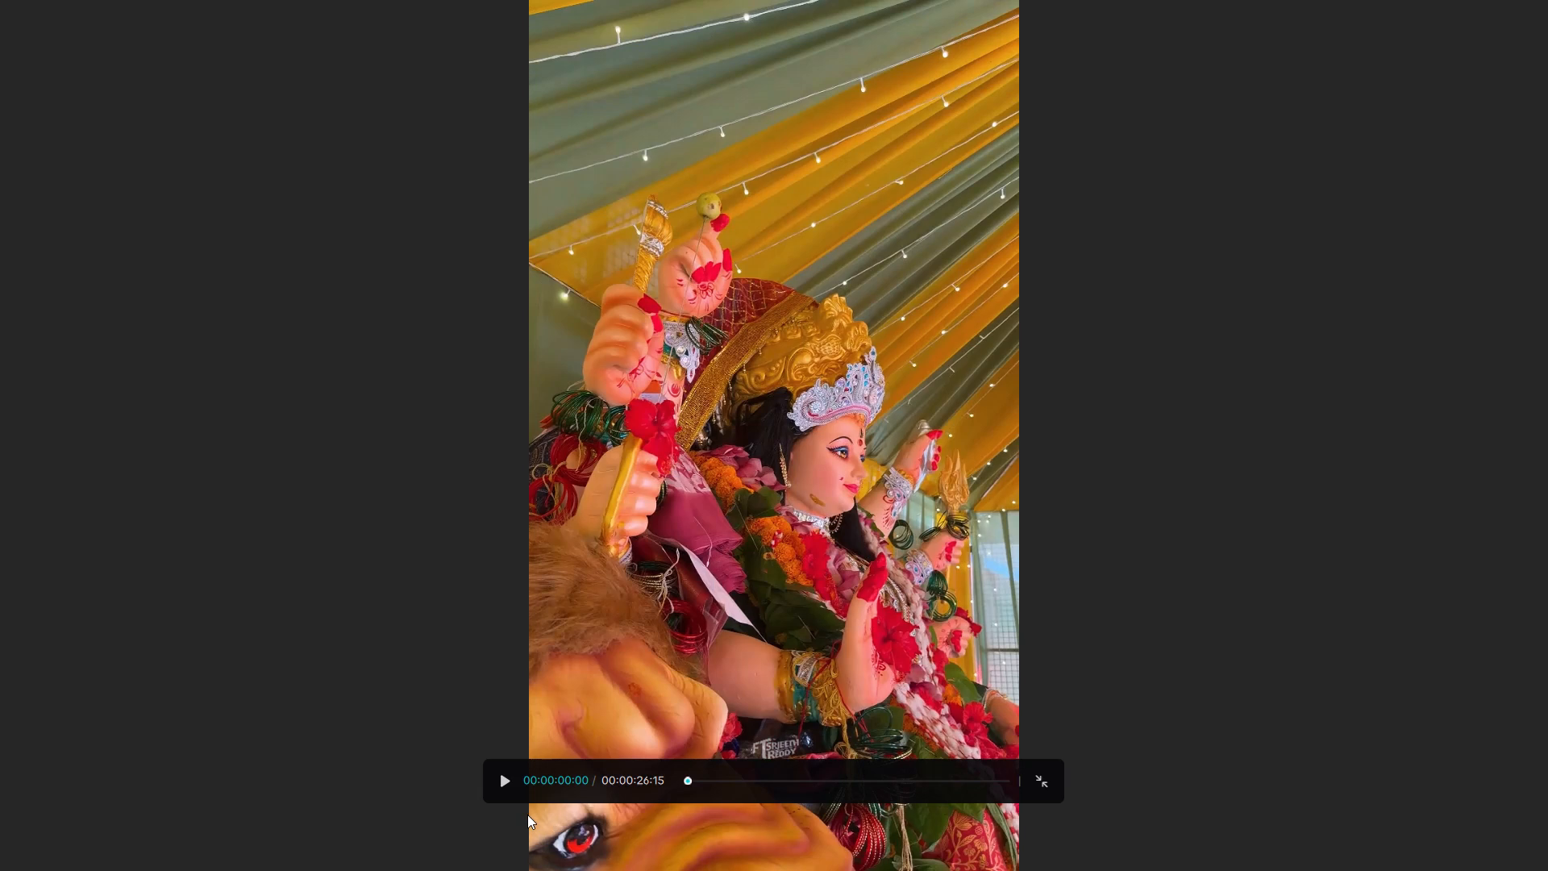
pyautogui.moveTo(527, 815); pyautogui.dragTo(527, 814)
pyautogui.press('space')
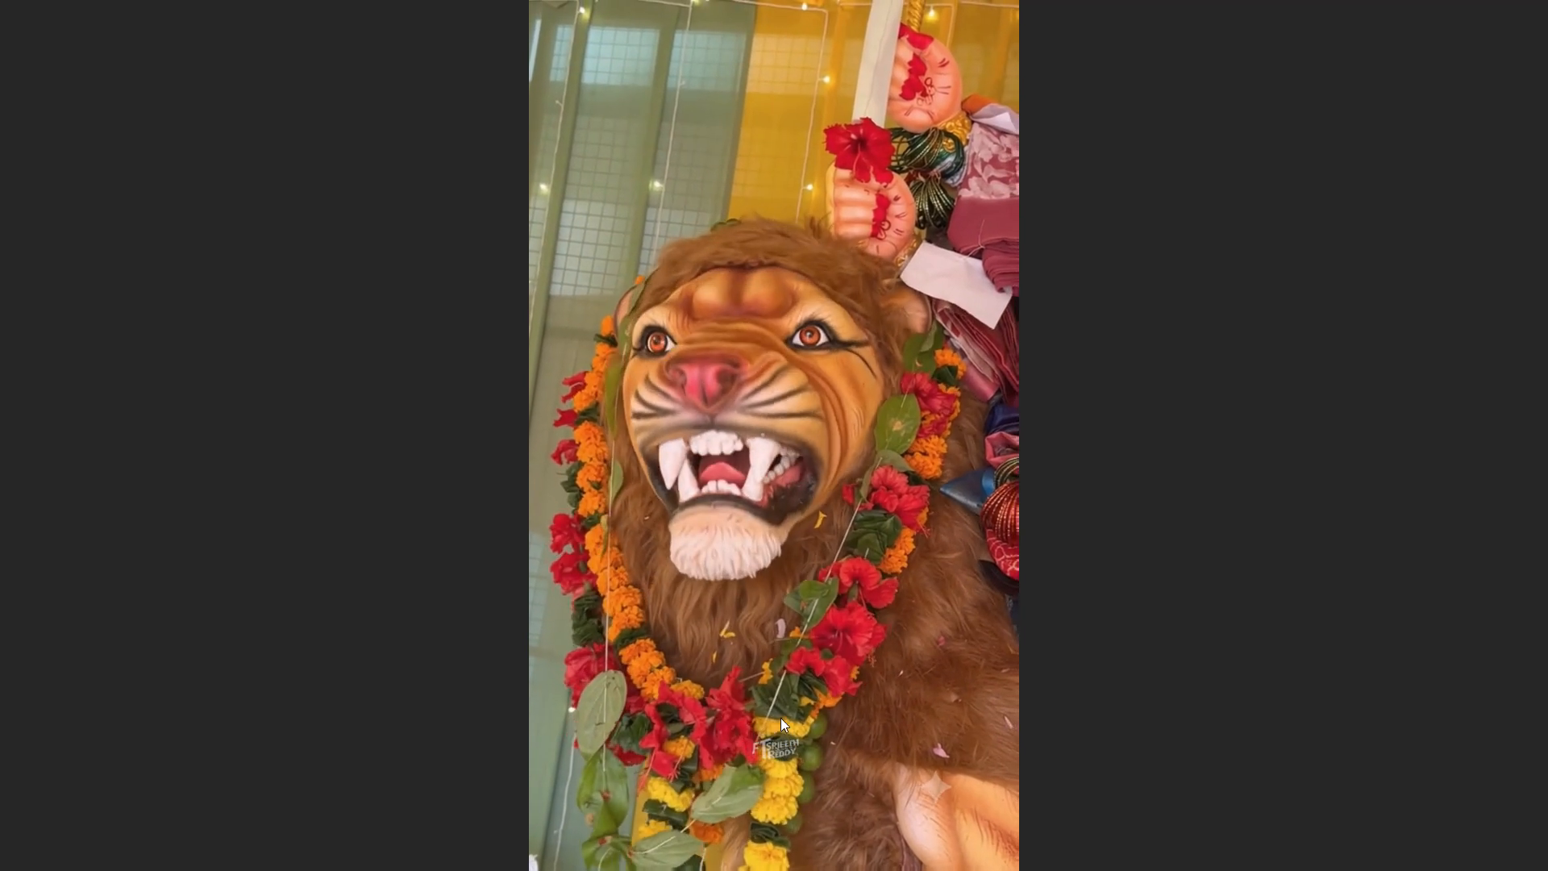
pyautogui.press('space')
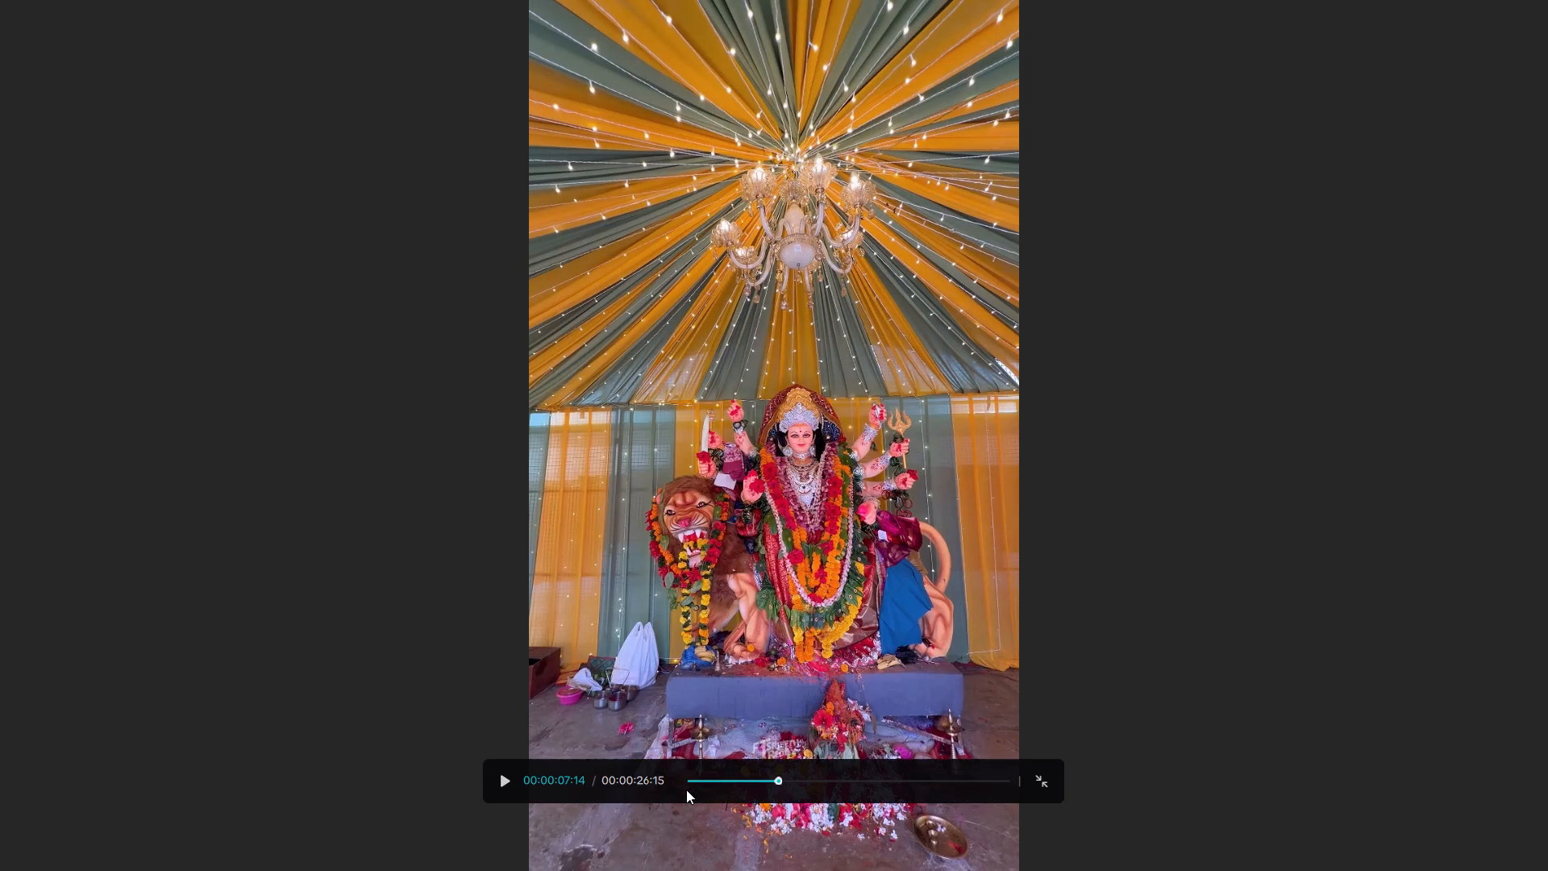
# Replay the opening from the first frame in full screen to about 8 seconds, then return to the editor.
pyautogui.click(686, 790)
pyautogui.doubleClick(698, 779)
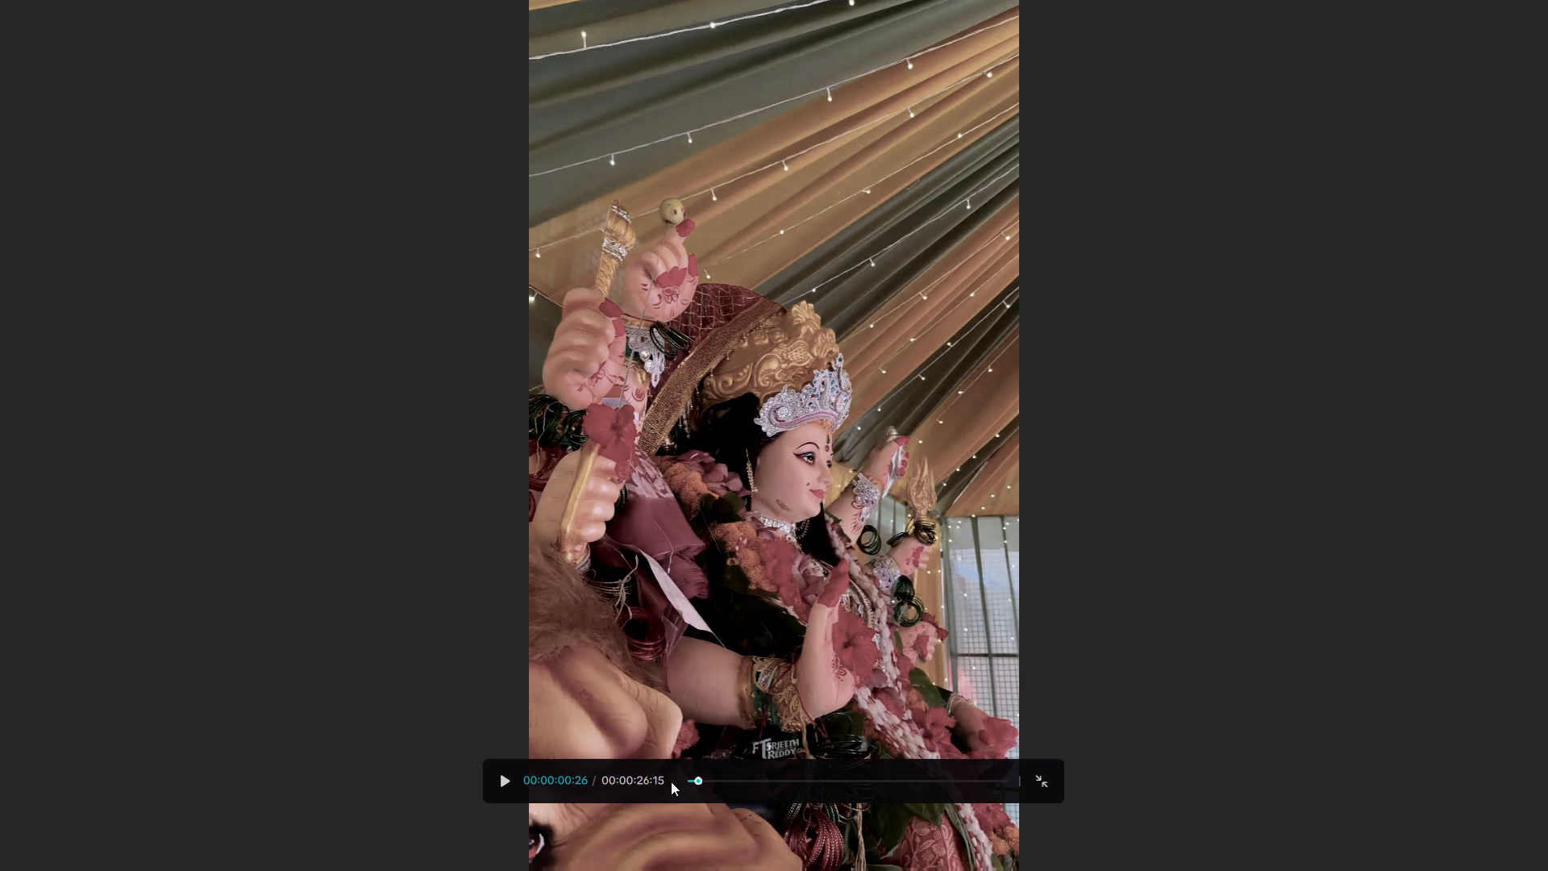
pyautogui.moveTo(697, 781); pyautogui.dragTo(640, 782)
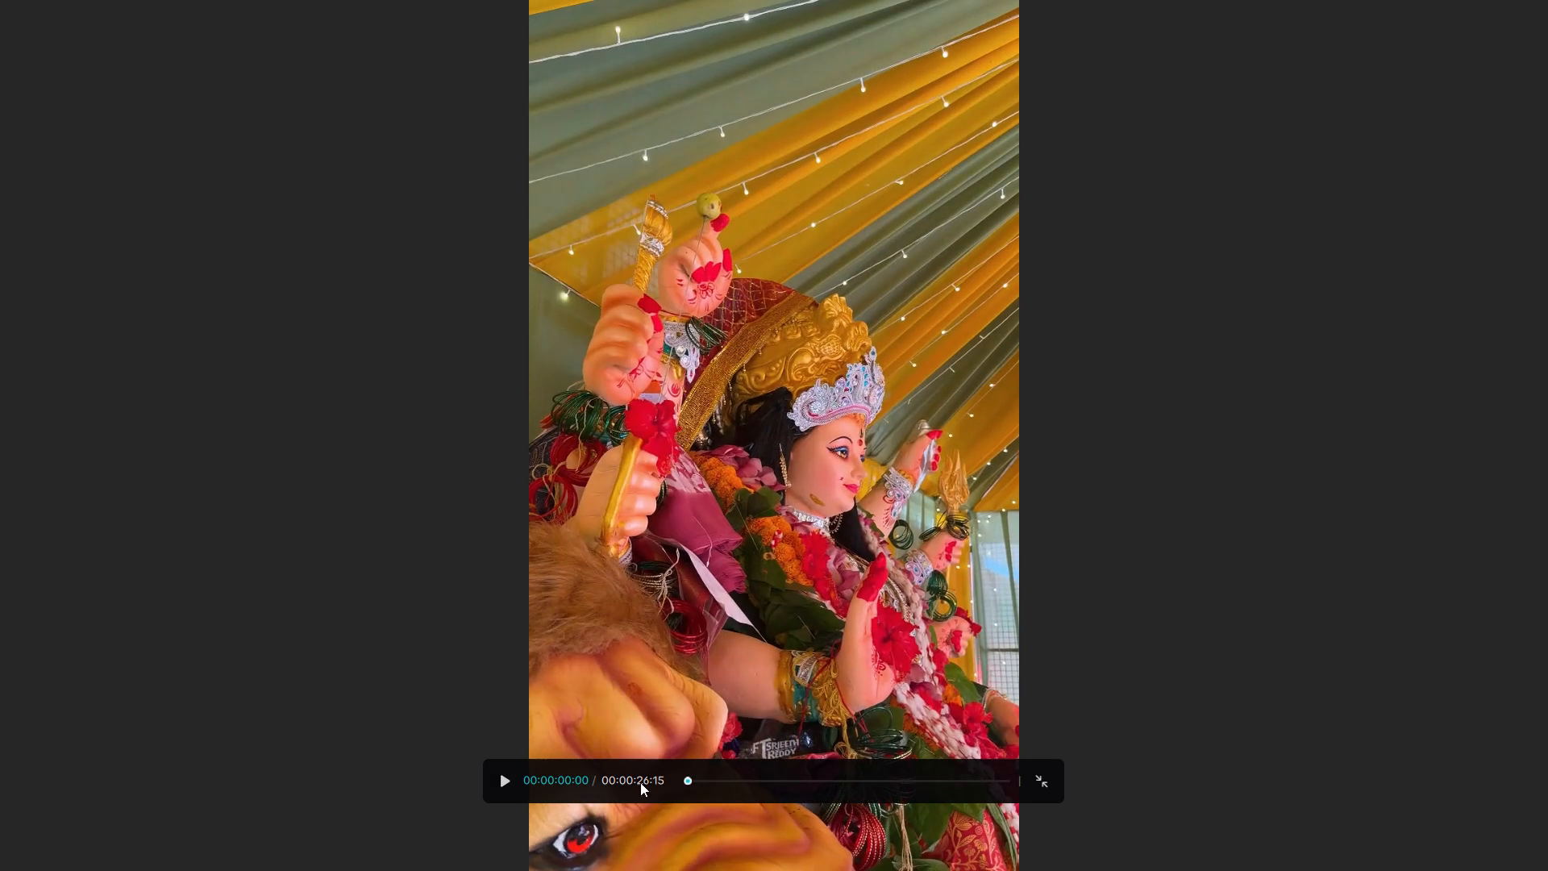
pyautogui.moveTo(640, 782); pyautogui.dragTo(618, 780)
pyautogui.press('space')
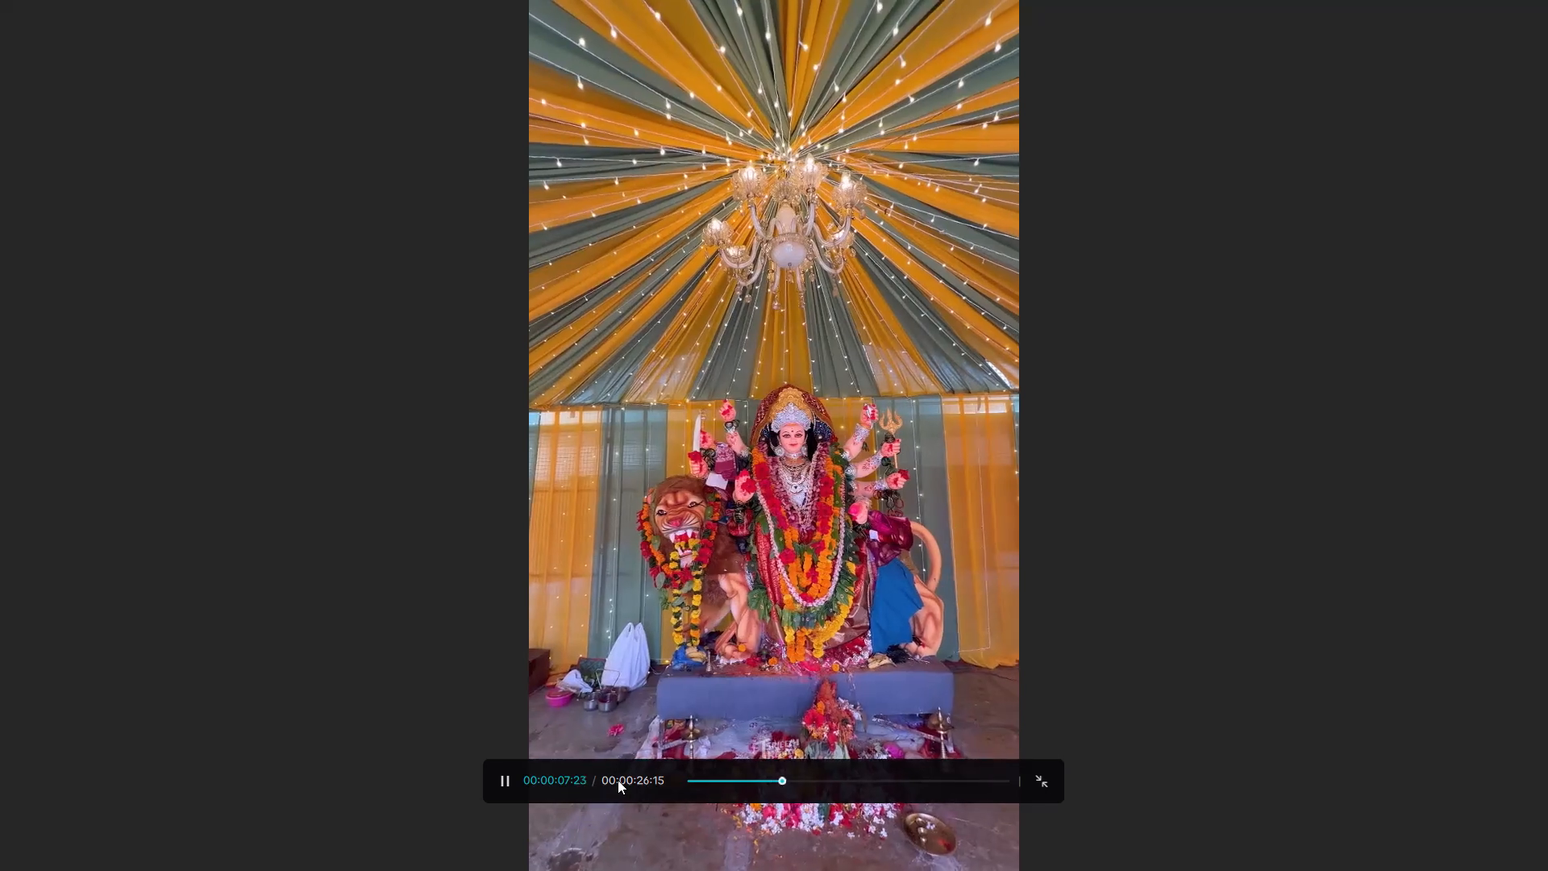
pyautogui.press('space')
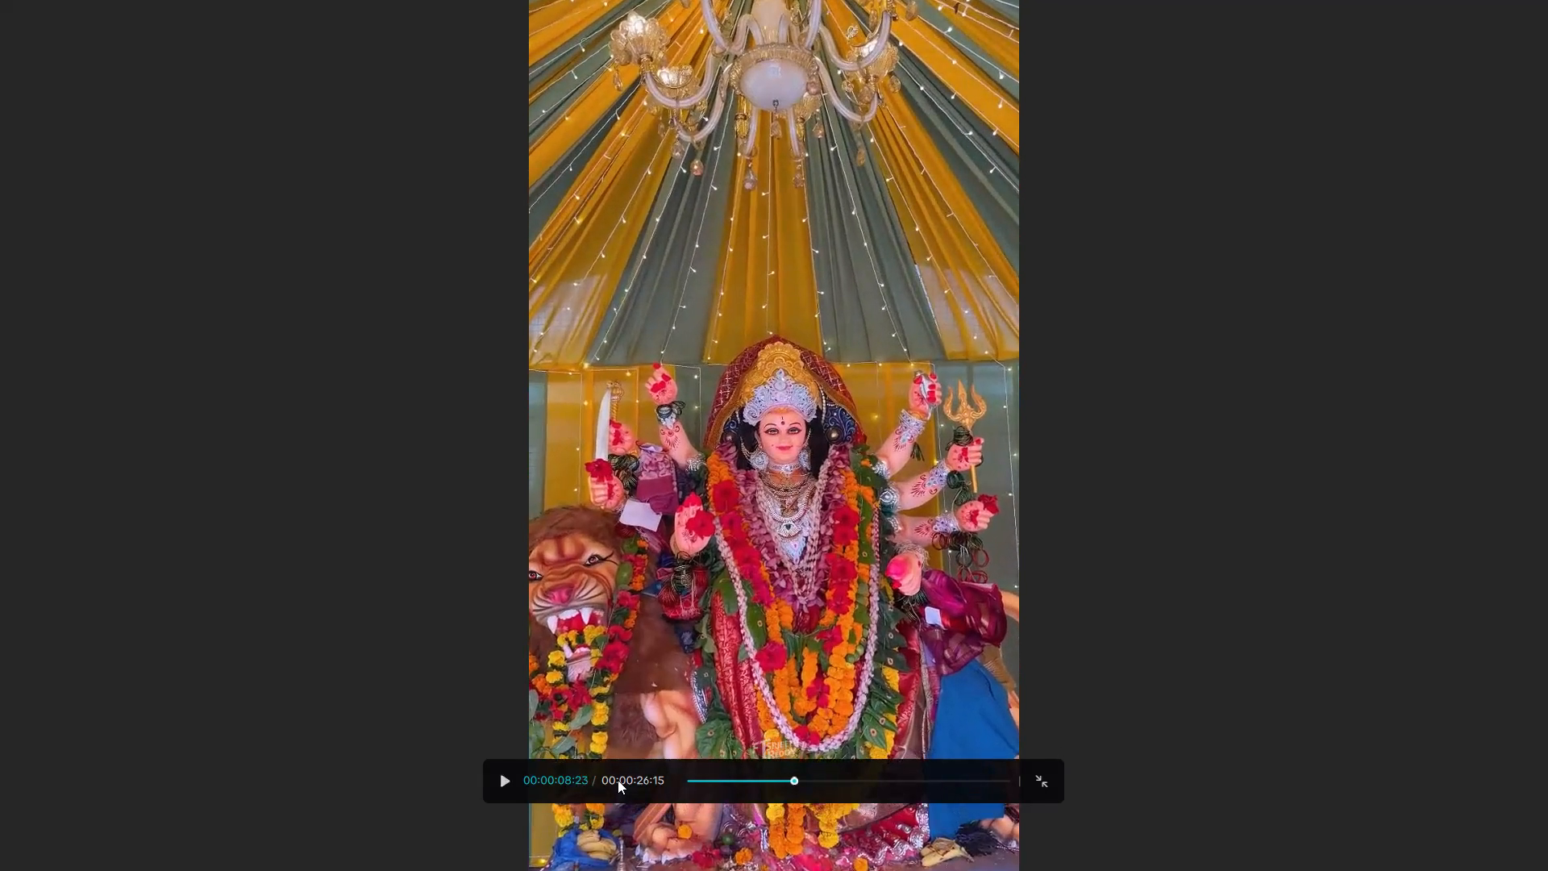
pyautogui.press('Escape')
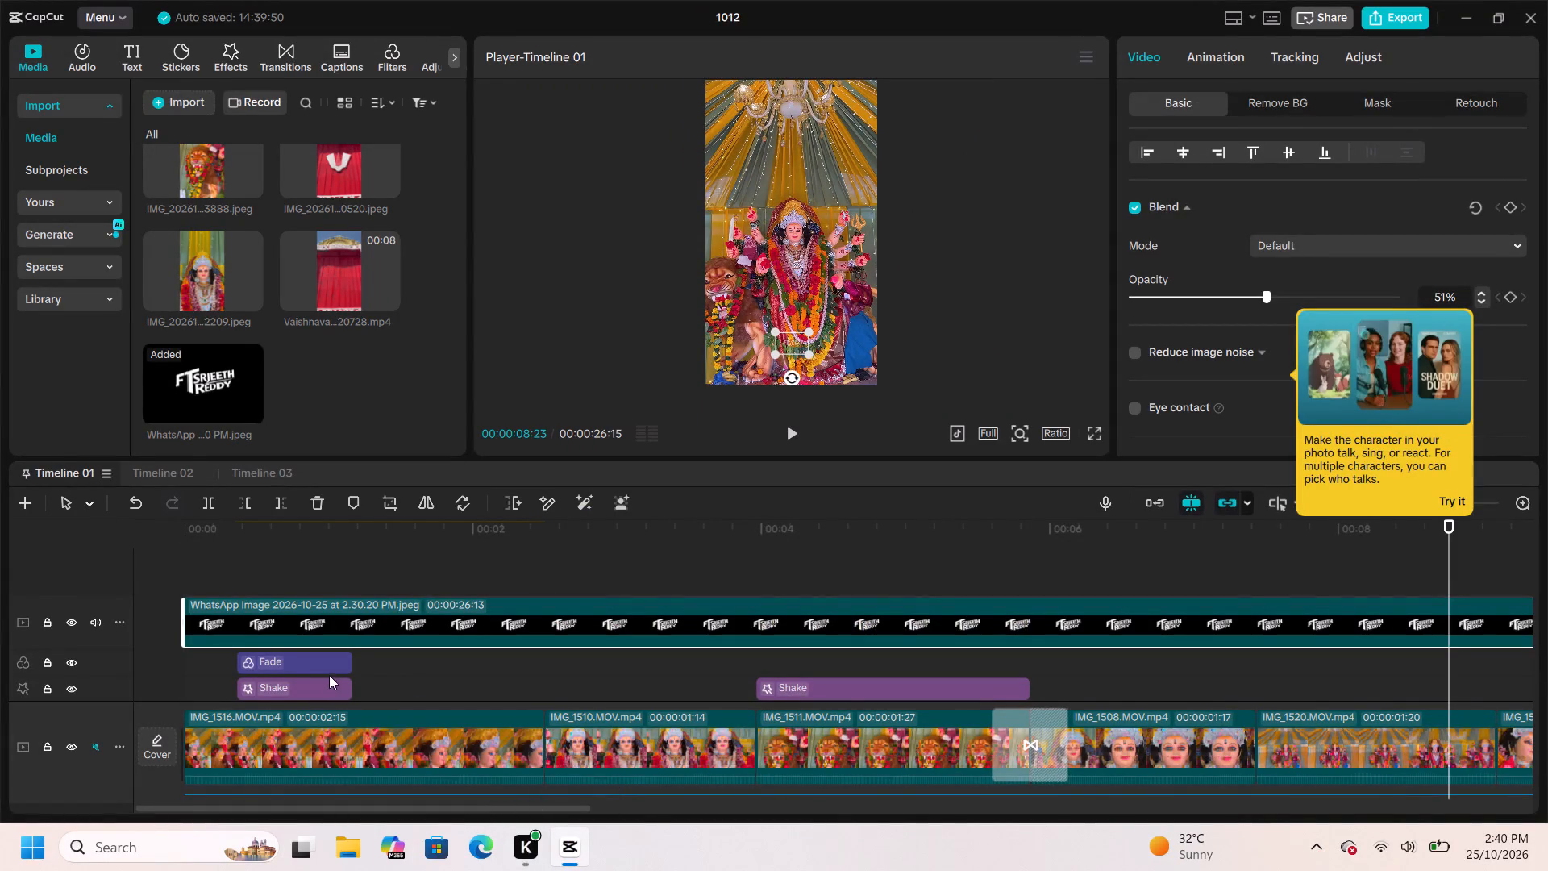
# Set the intensity of the first Fade filter, near the start of the timeline, to 50.
pyautogui.click(315, 662)
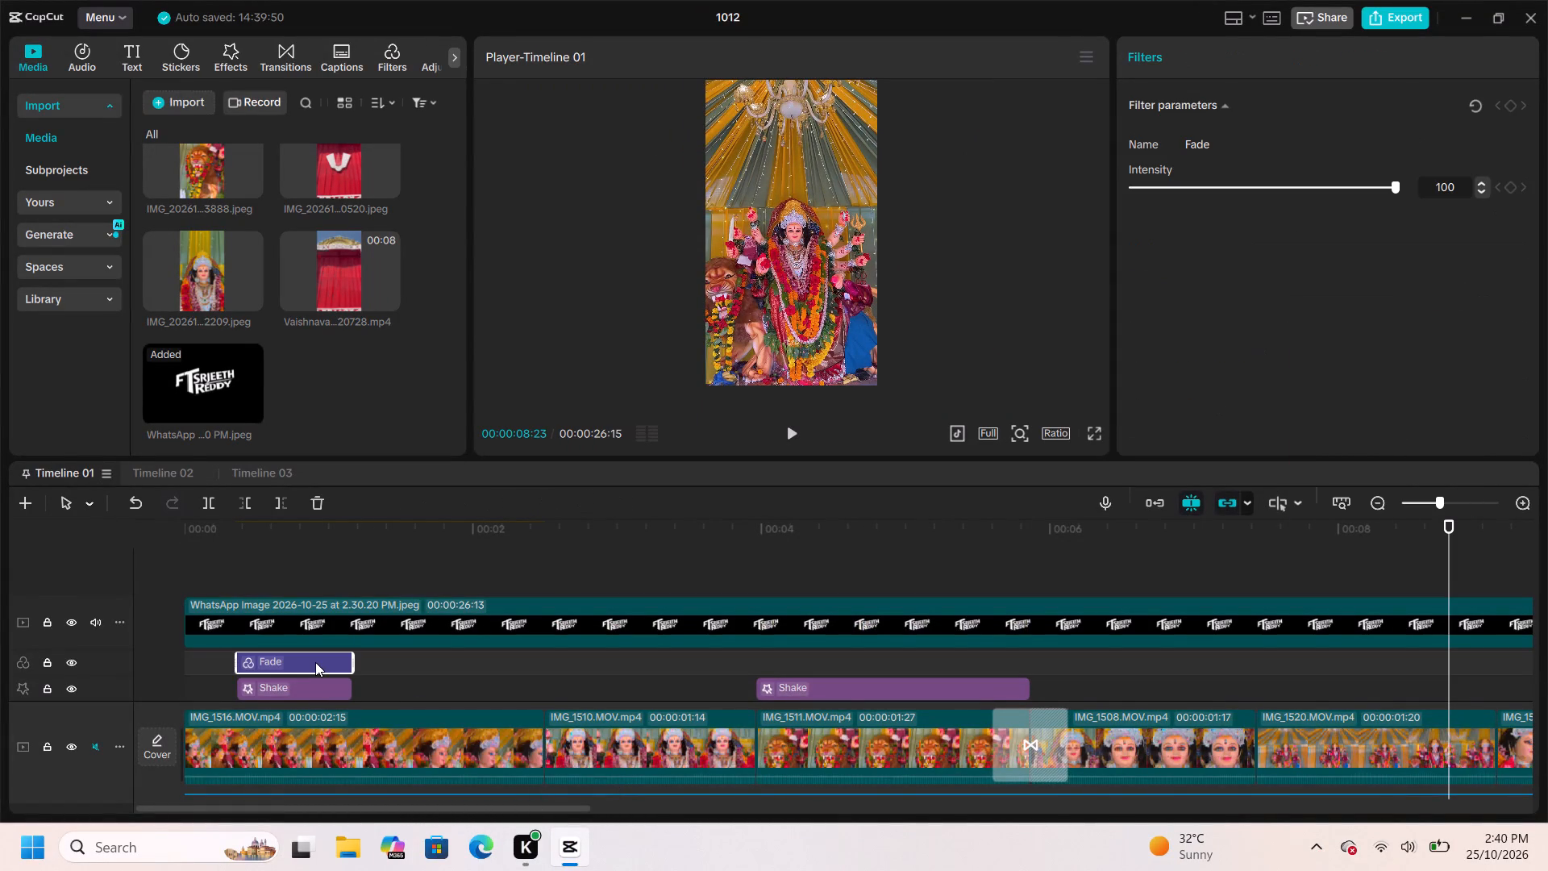
pyautogui.click(1242, 185)
pyautogui.moveTo(1242, 185); pyautogui.dragTo(1257, 185)
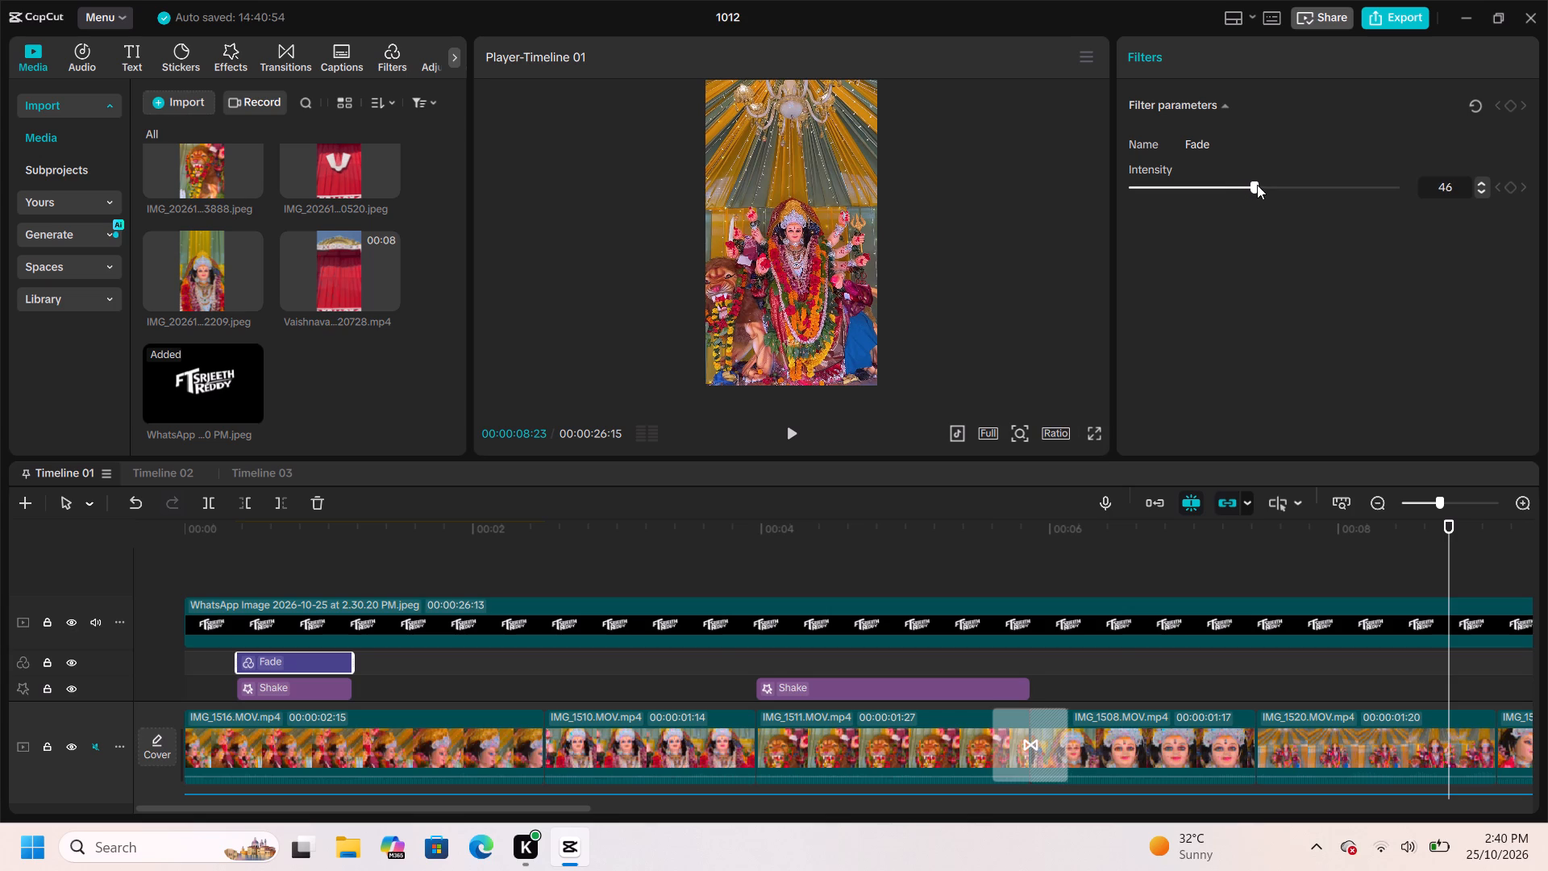
pyautogui.moveTo(1257, 185); pyautogui.dragTo(1266, 187)
# Play the opening from the start in full screen to check the softened Fade filter, then return to the editor.
pyautogui.click(1091, 427)
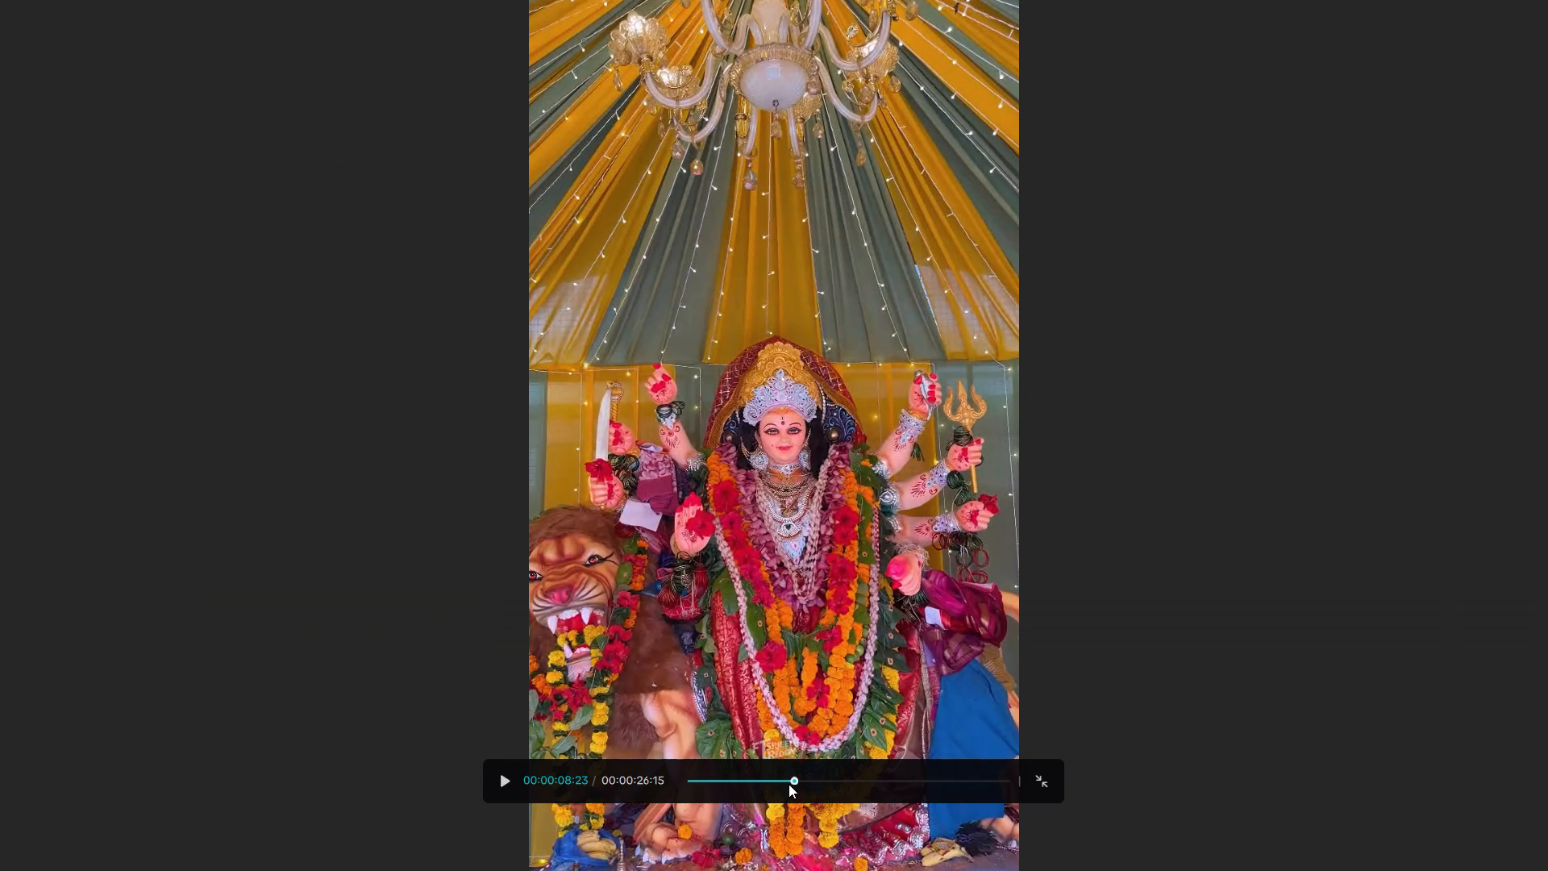
pyautogui.moveTo(790, 782); pyautogui.dragTo(631, 771)
pyautogui.press('space')
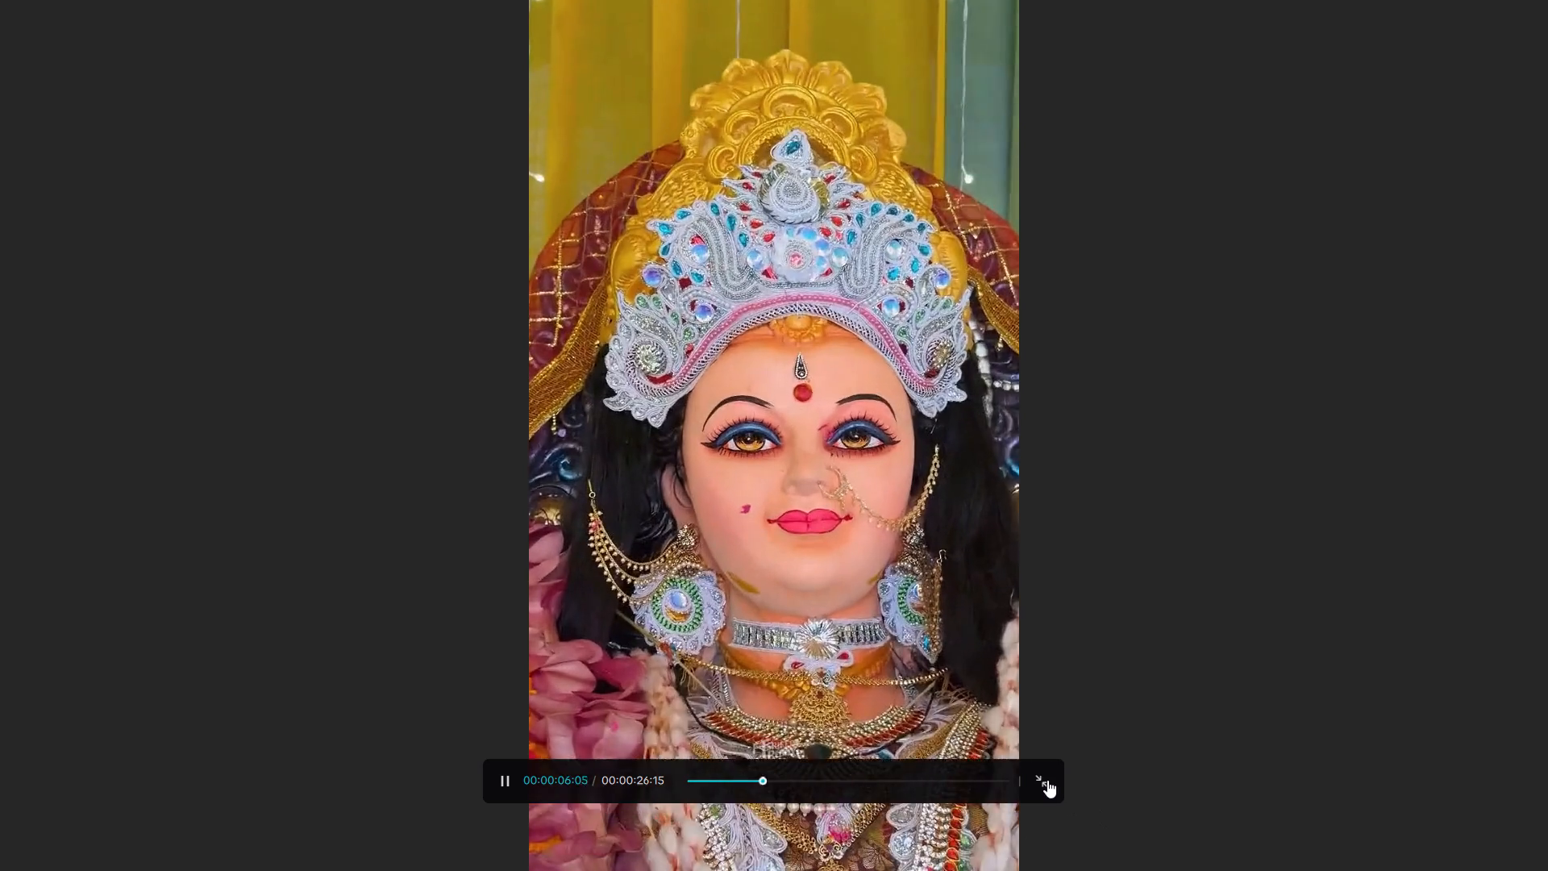
pyautogui.click(1047, 780)
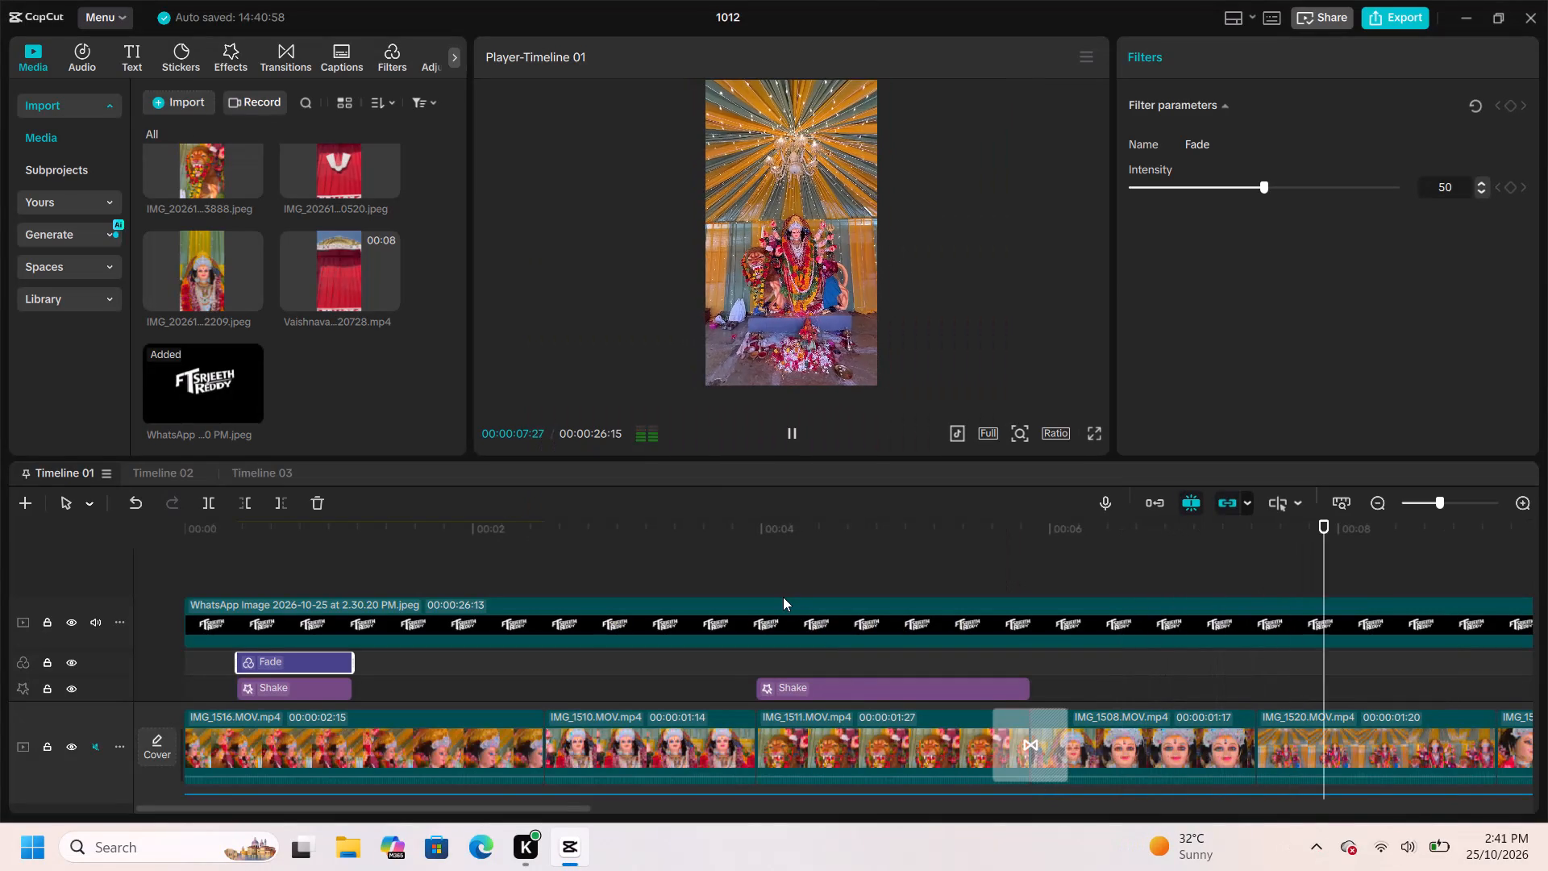
# Play the whole timeline from the beginning in the preview to review the edit.
pyautogui.press('space')
pyautogui.click(748, 531)
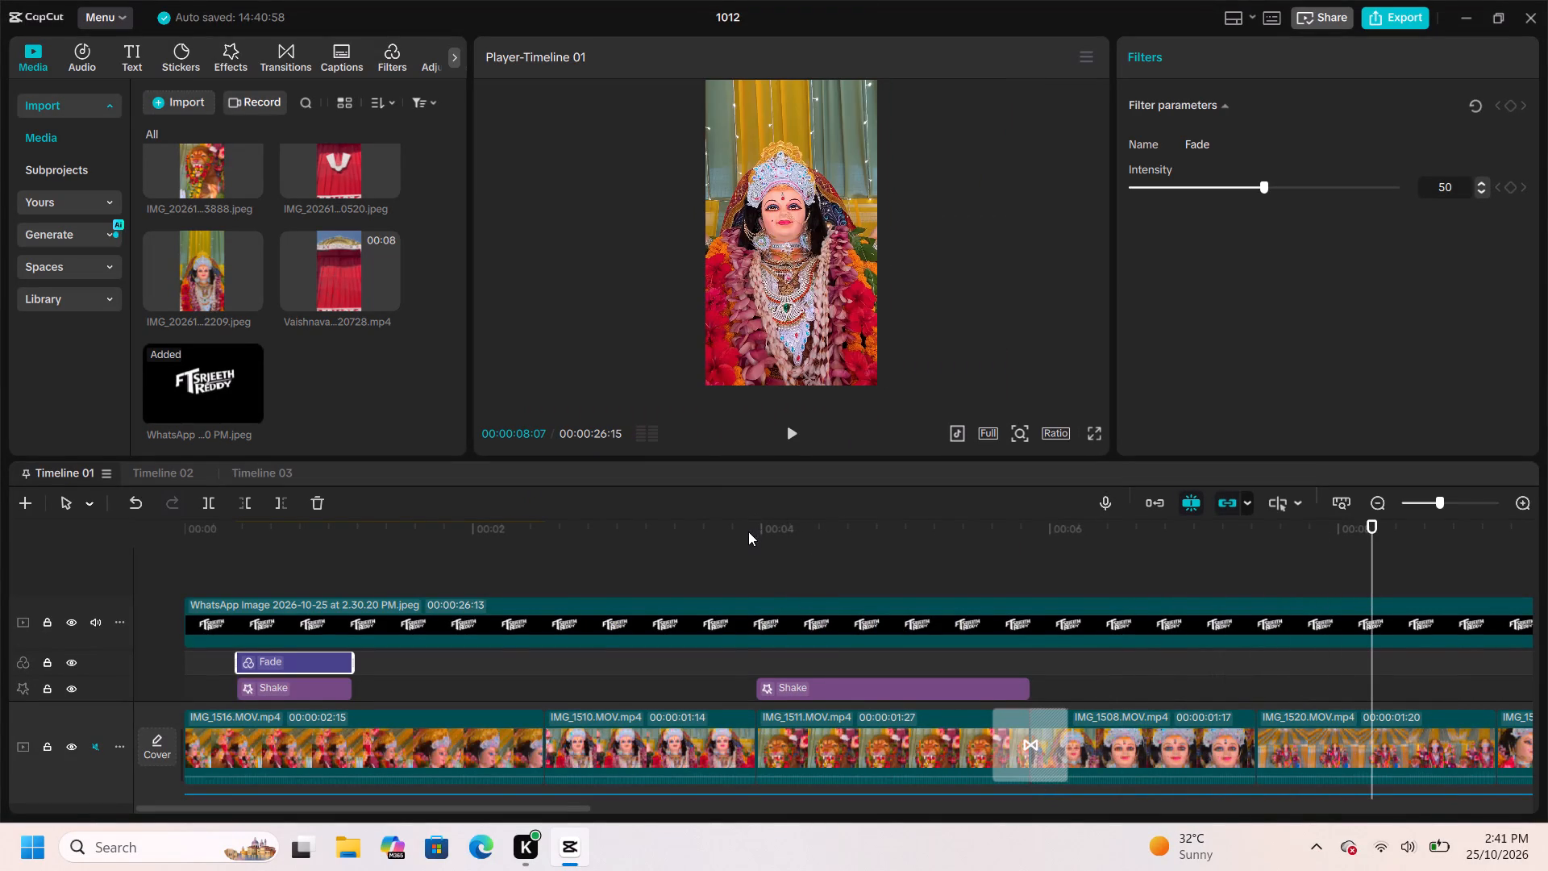
pyautogui.moveTo(748, 531); pyautogui.dragTo(11, 555)
pyautogui.press('space')
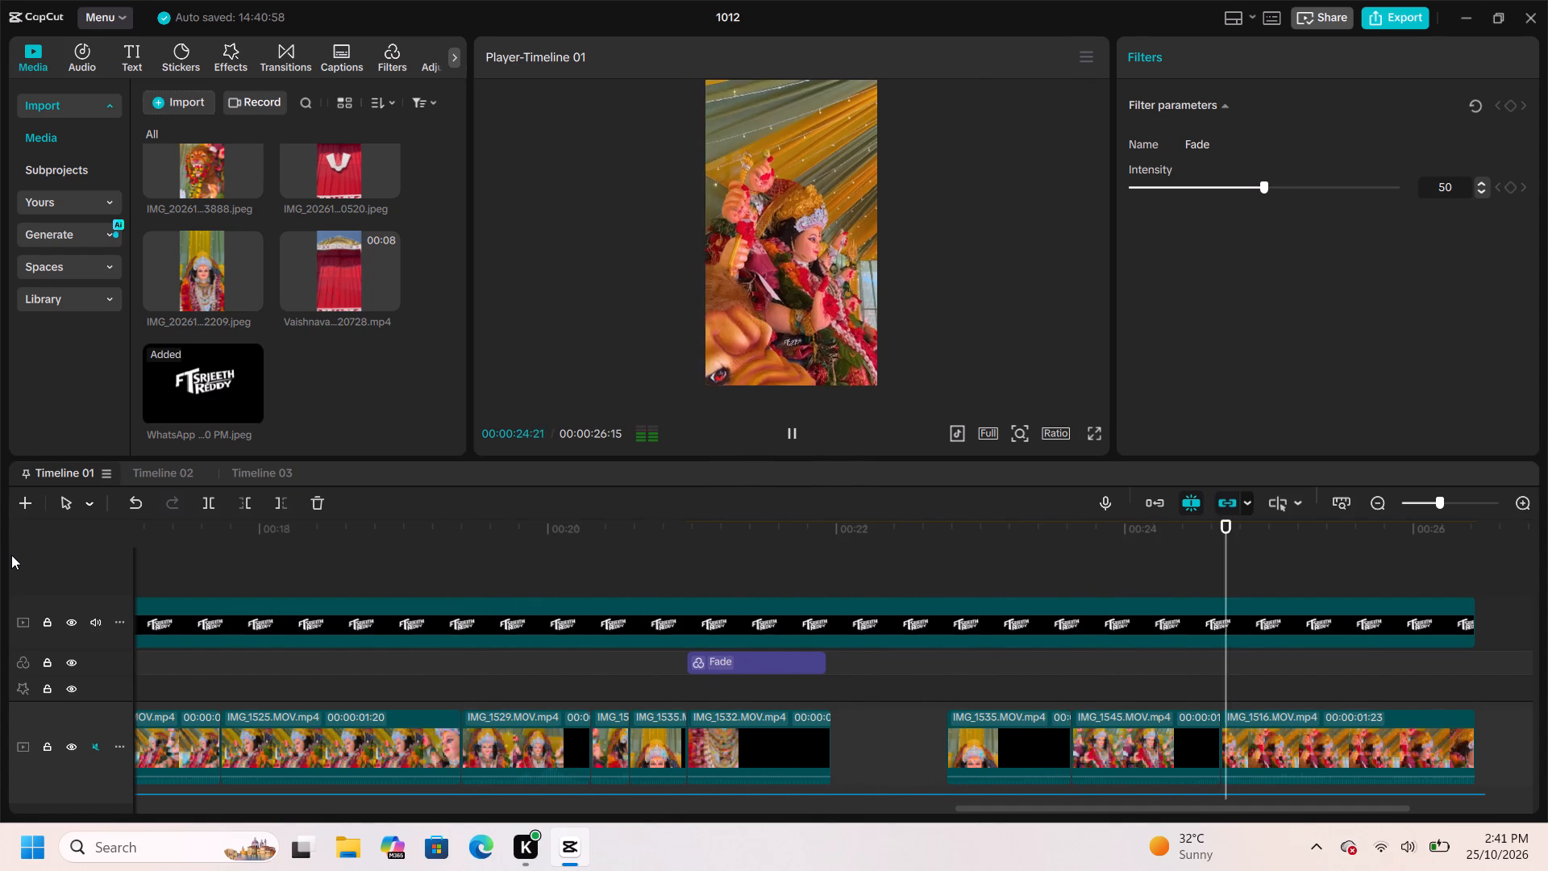
# Set the speed of the second Shake effect, over the lion clip IMG_1511, to 11.
pyautogui.hscroll(2, 11, 555)
pyautogui.hscroll(6, 227, 555)
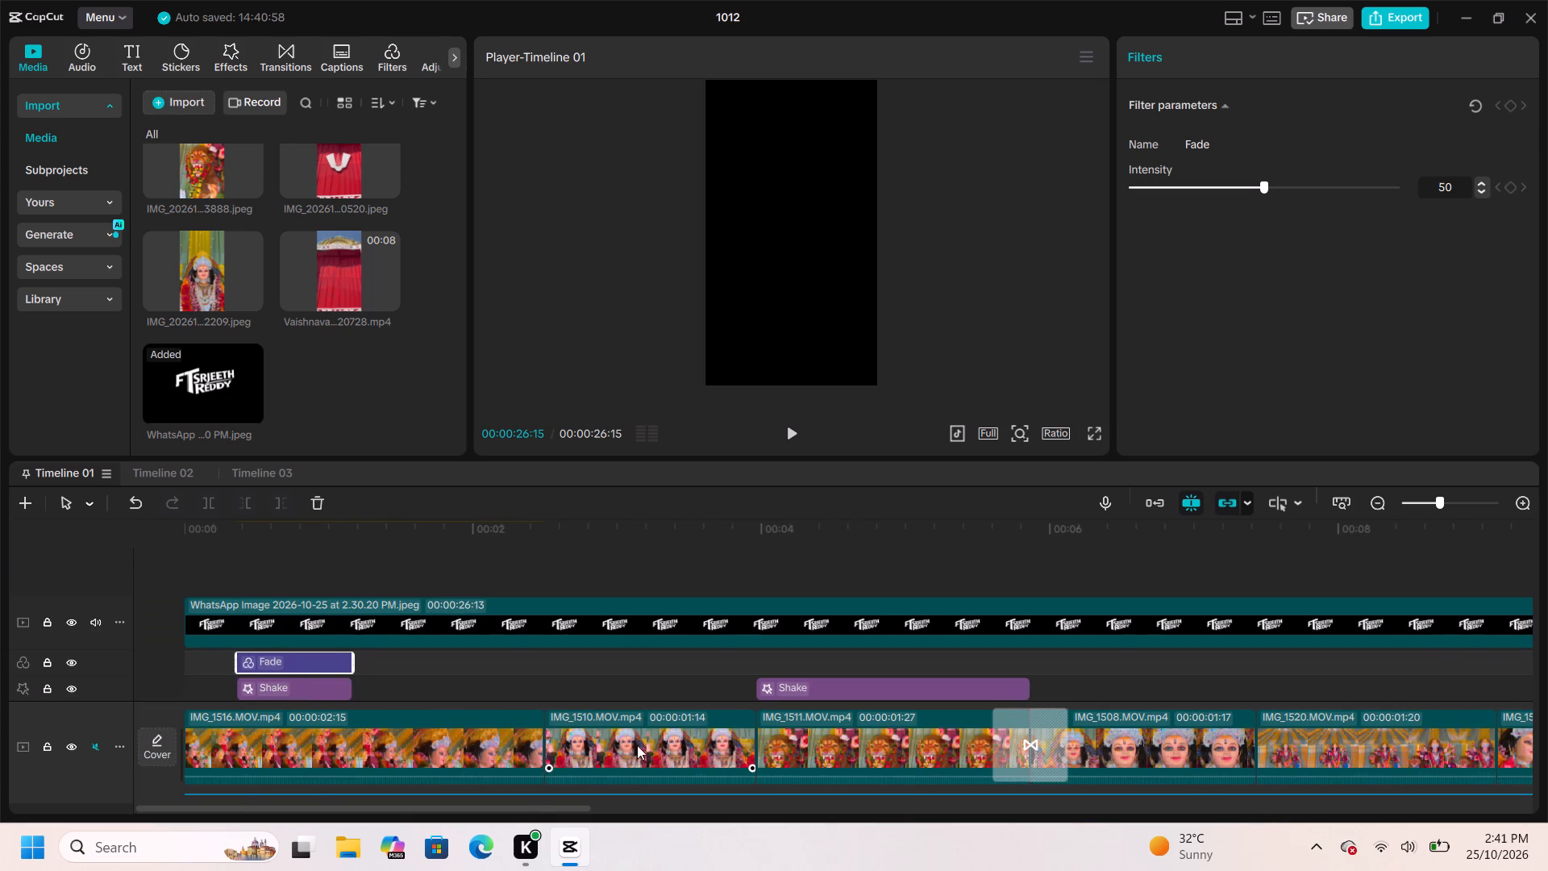
pyautogui.click(822, 673)
pyautogui.click(822, 681)
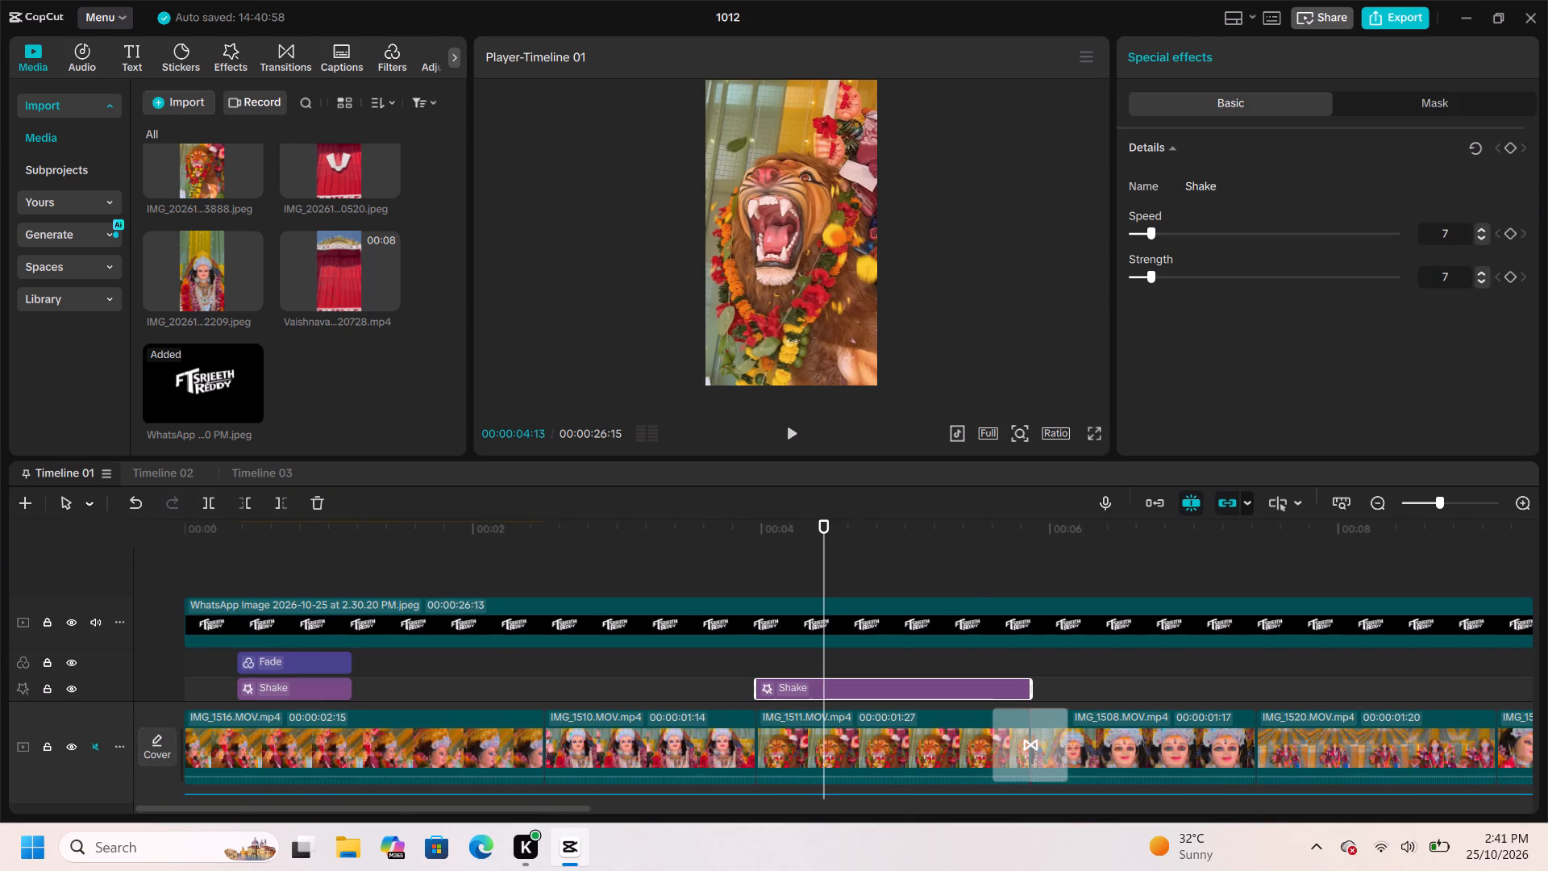
pyautogui.moveTo(1482, 237); pyautogui.dragTo(1479, 206)
pyautogui.moveTo(1479, 206); pyautogui.dragTo(1479, 227)
pyautogui.click(1479, 227)
pyautogui.tripleClick(1481, 225)
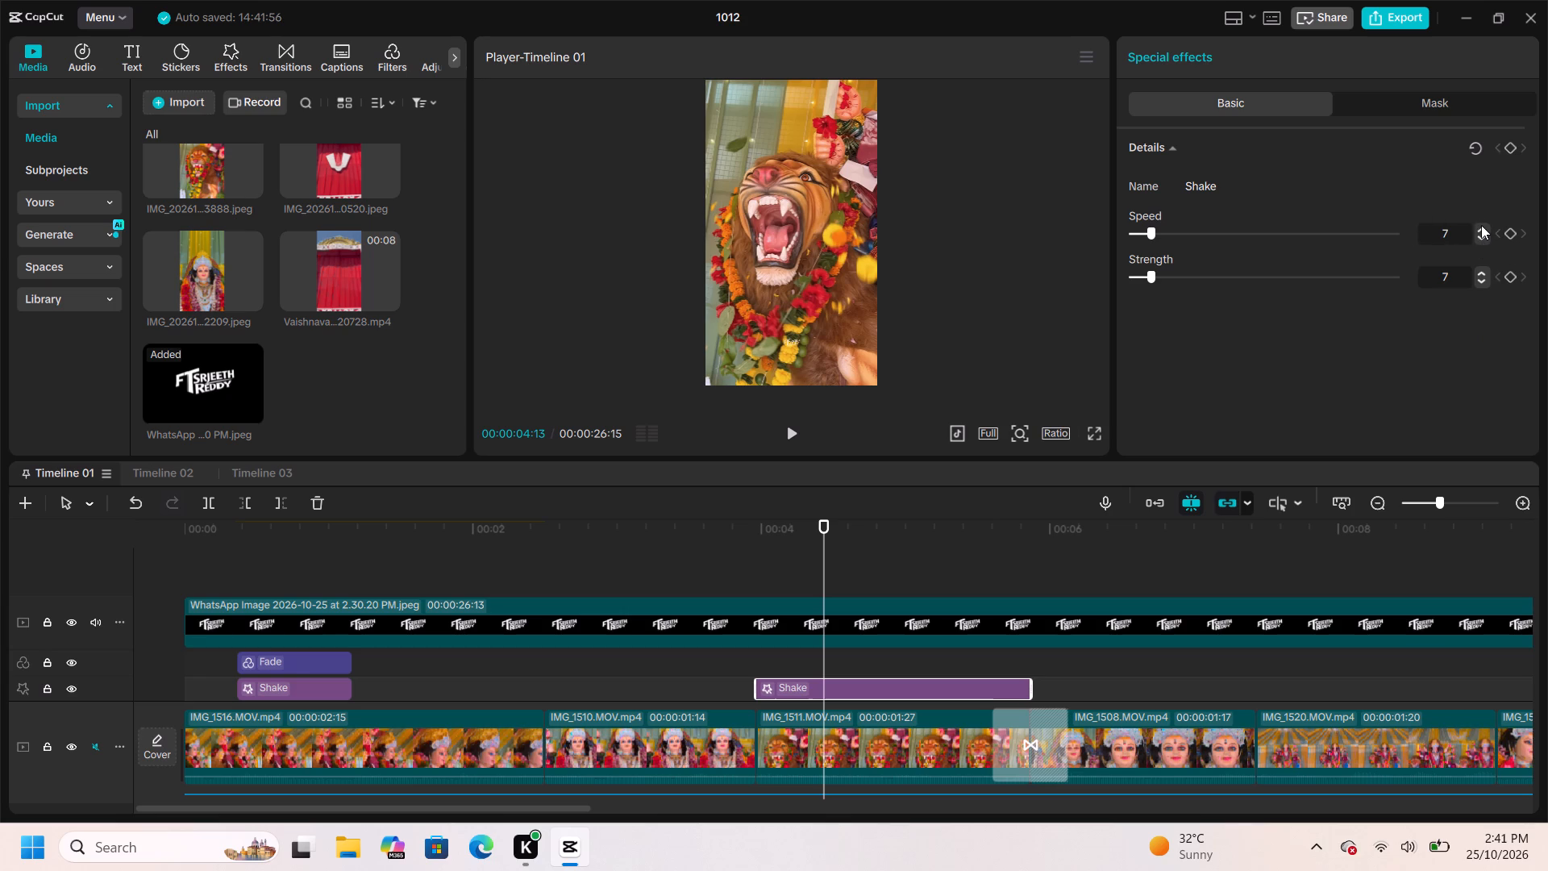
pyautogui.doubleClick(1481, 225)
pyautogui.doubleClick(1479, 231)
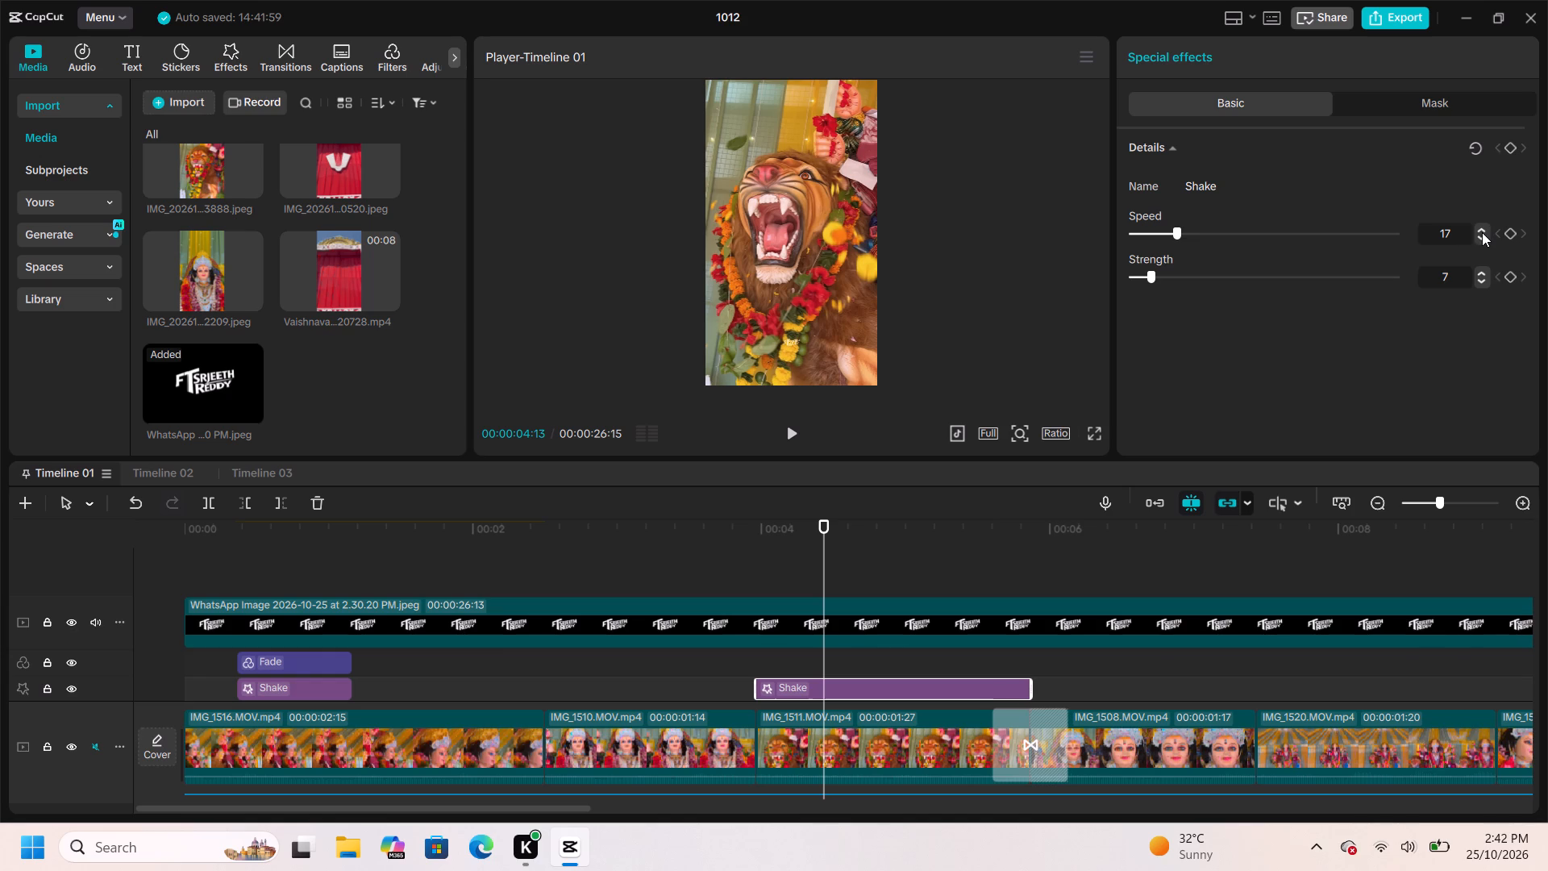
pyautogui.click(1482, 232)
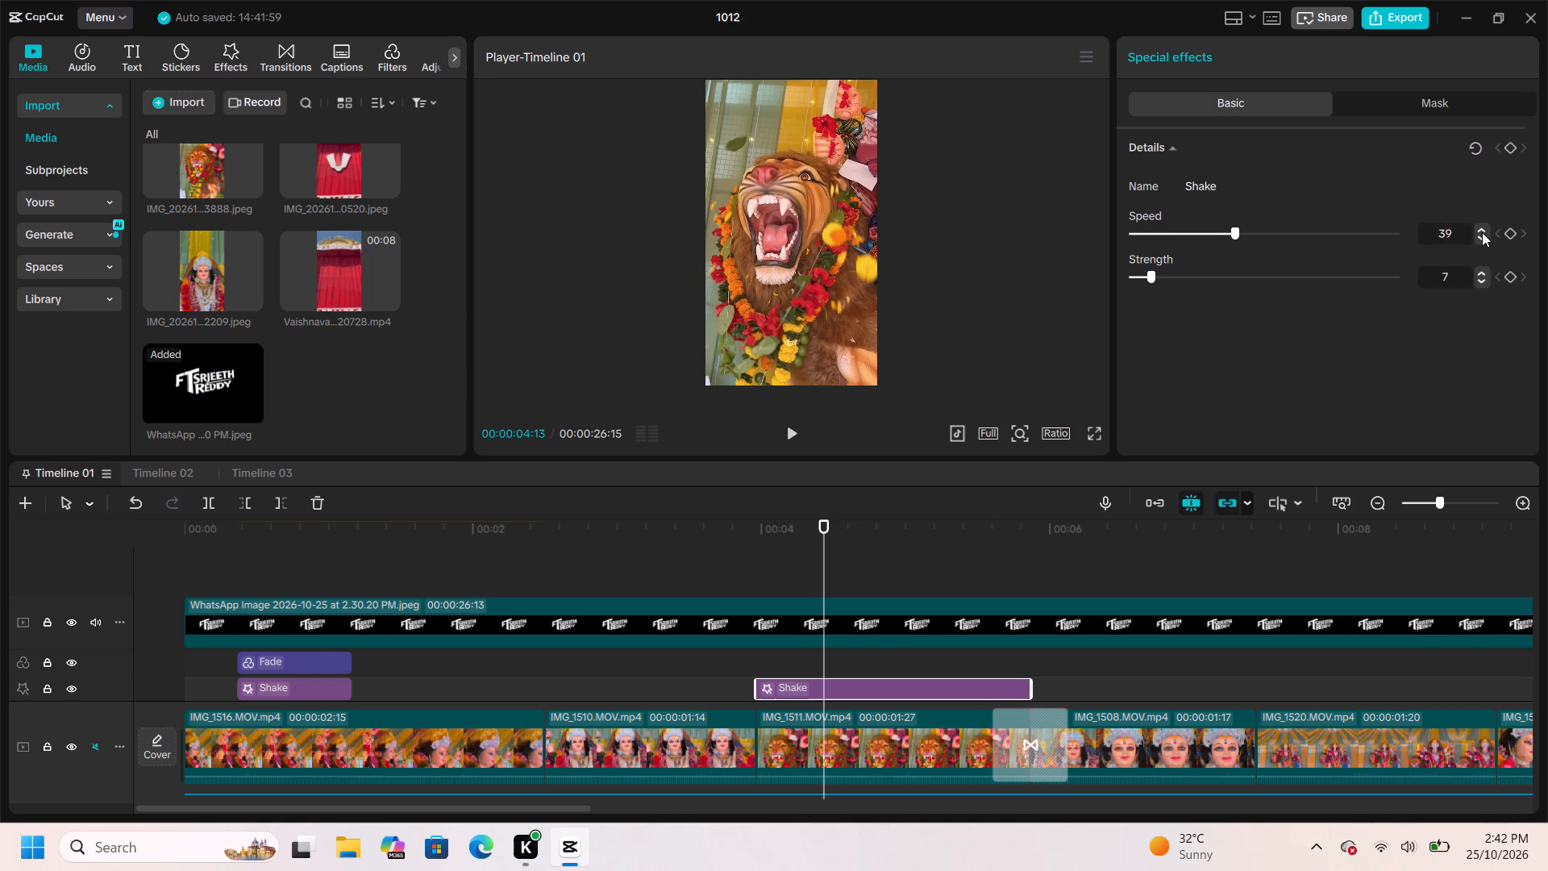
pyautogui.click(1481, 235)
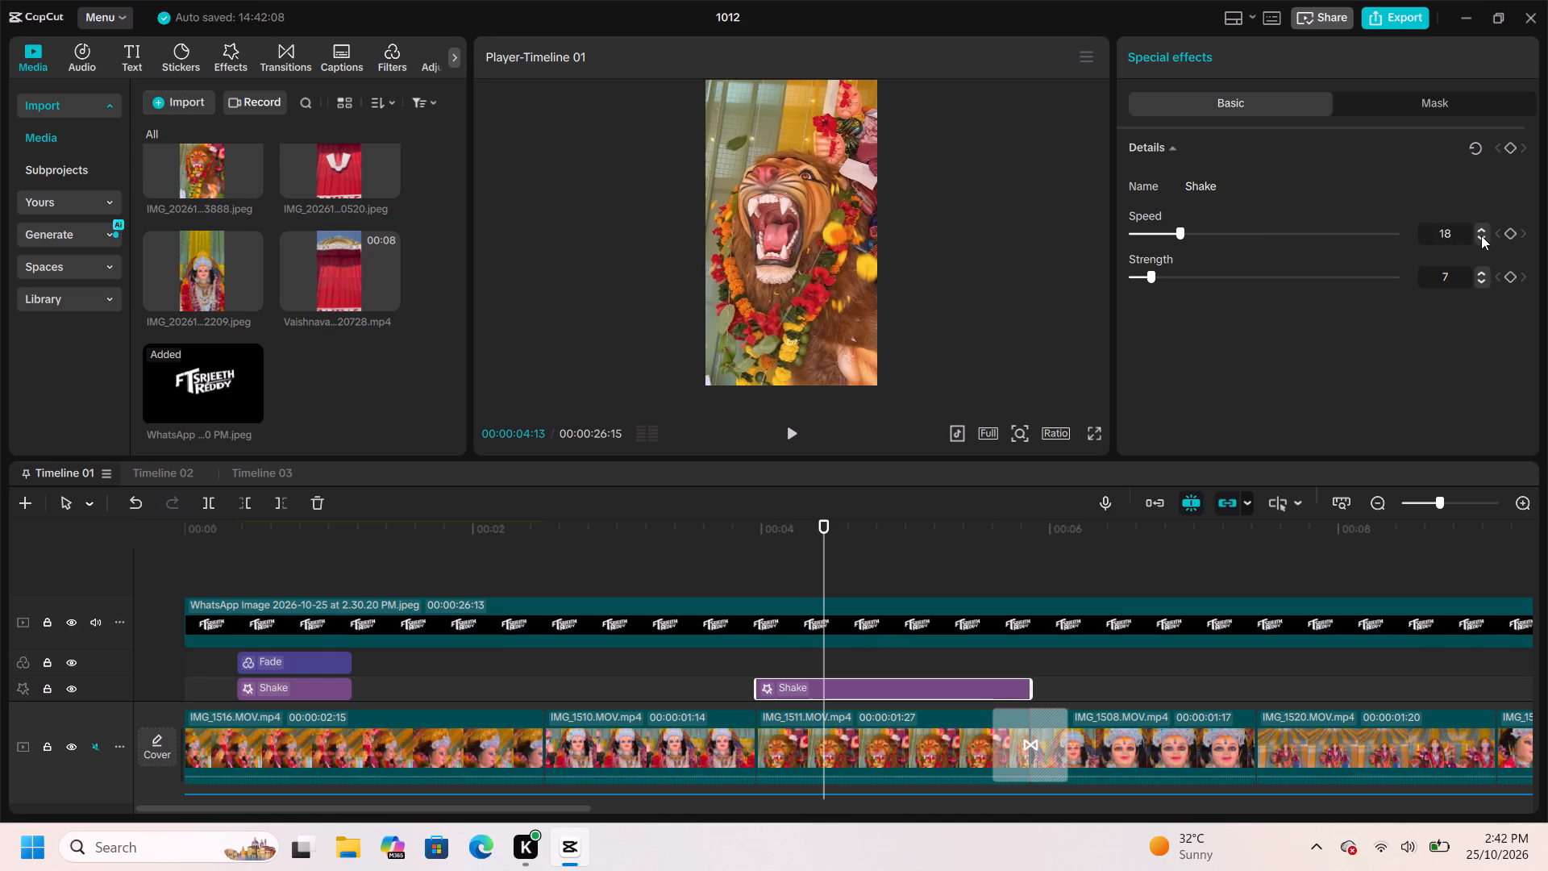
pyautogui.doubleClick(1481, 235)
pyautogui.tripleClick(1481, 235)
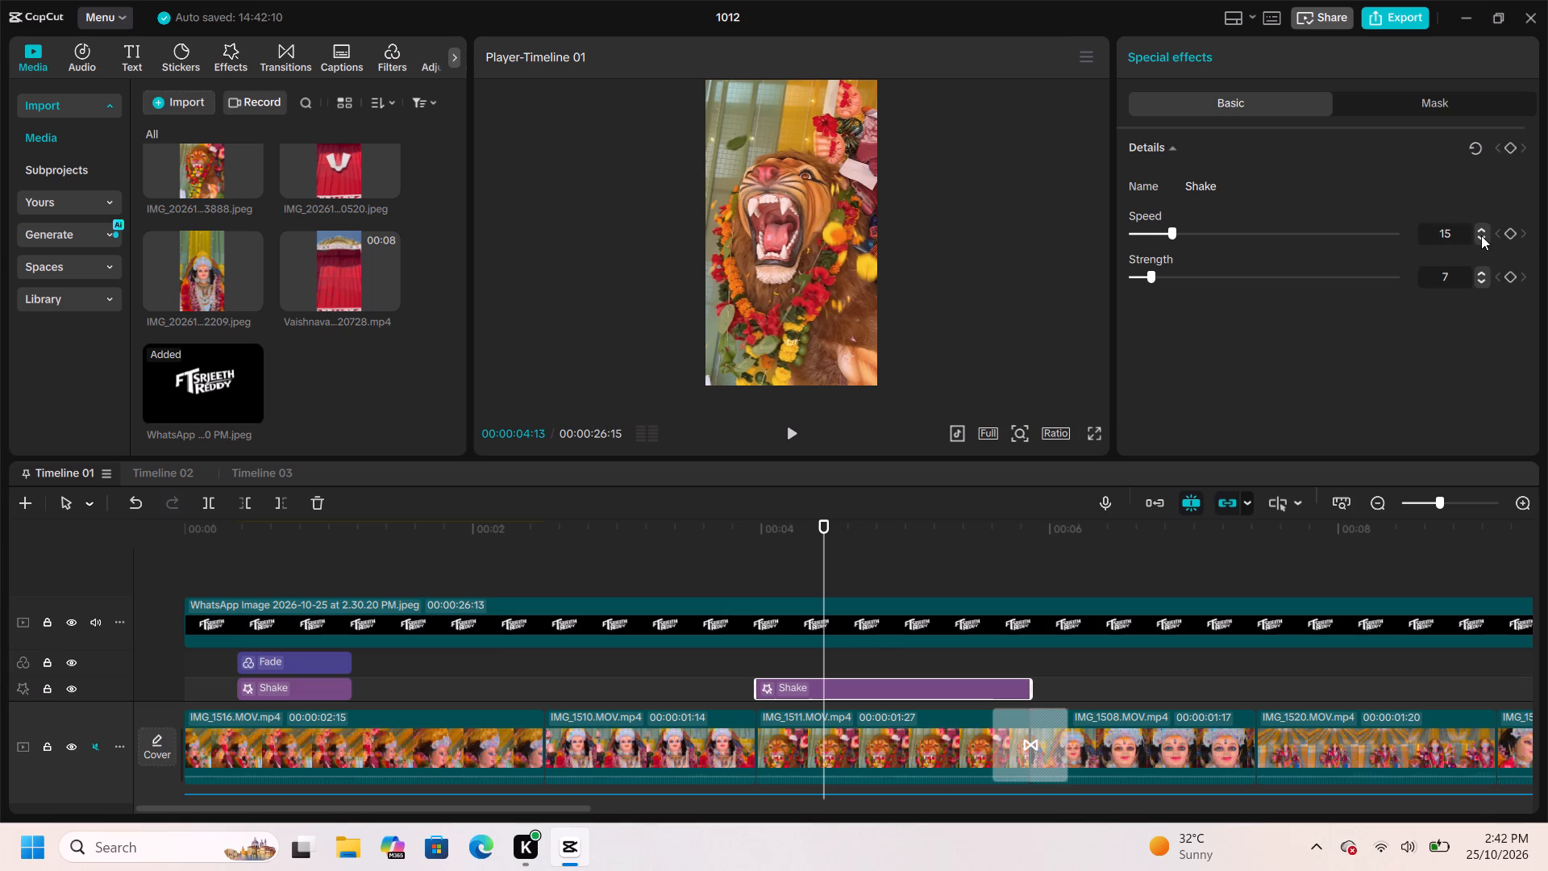
pyautogui.doubleClick(1481, 235)
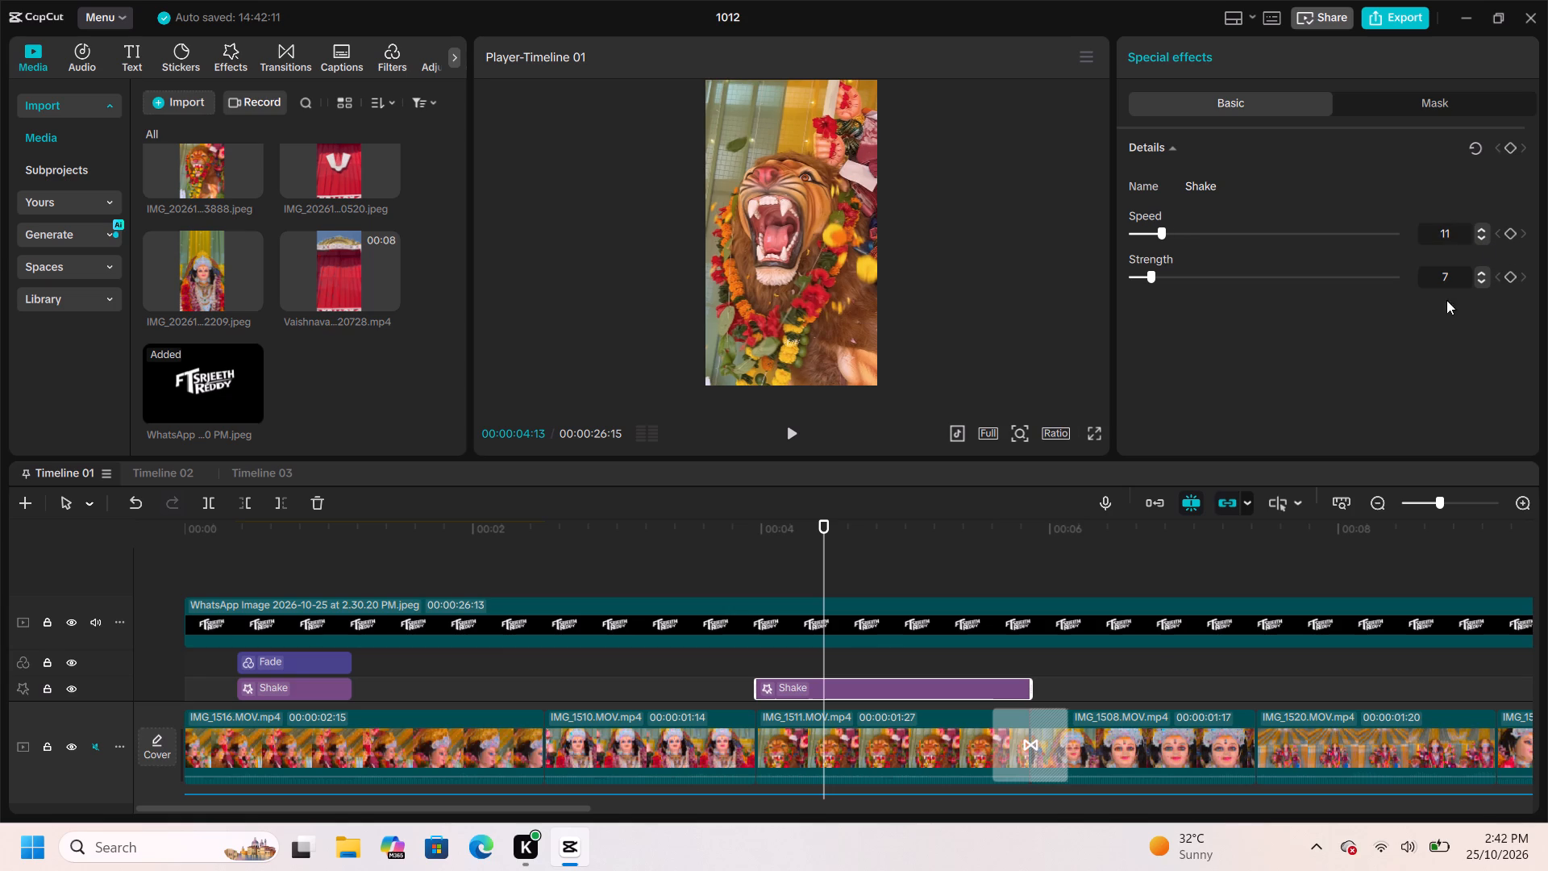
# Play the section from just before the lion clip into its Shake effect to check the new shake speed.
pyautogui.doubleClick(689, 665)
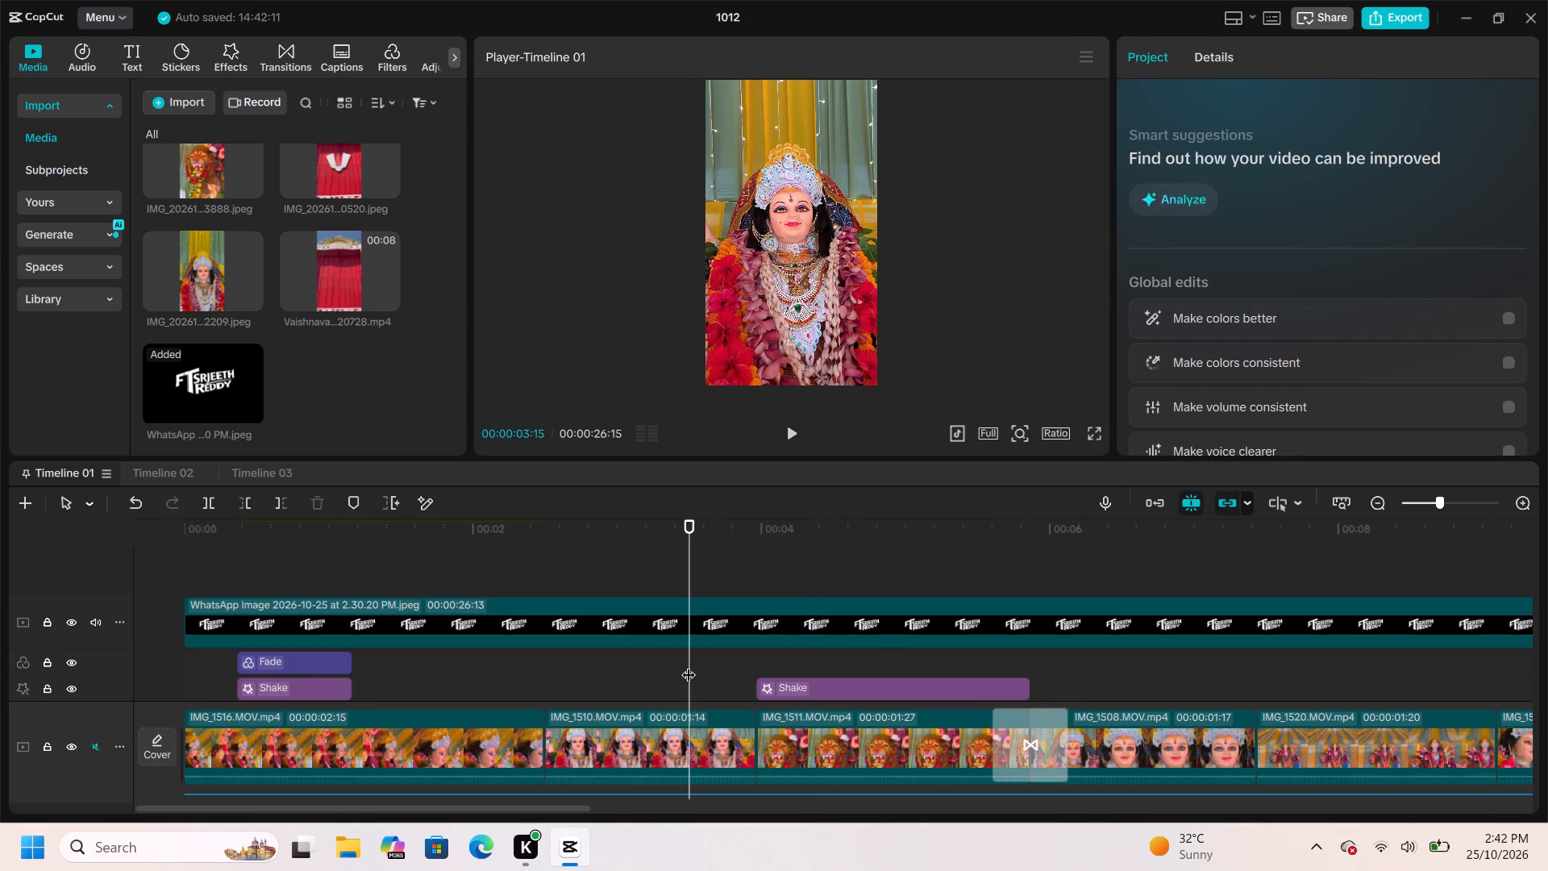
pyautogui.press('space')
pyautogui.press('space')
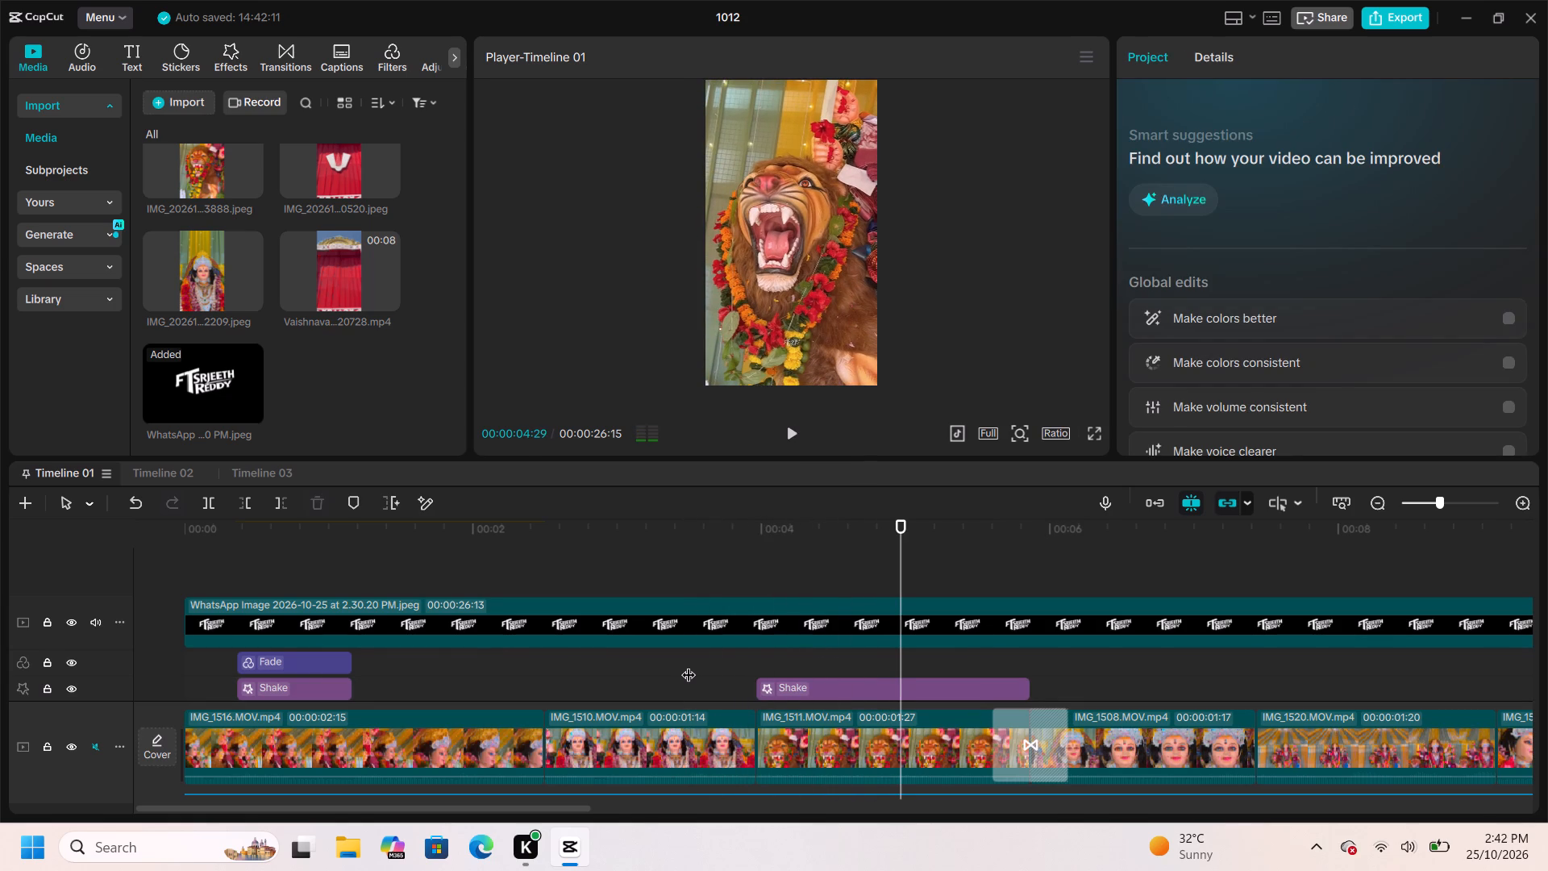
# Set the strength of the second Shake effect, over the lion clip IMG_1511, to 11.
pyautogui.click(812, 679)
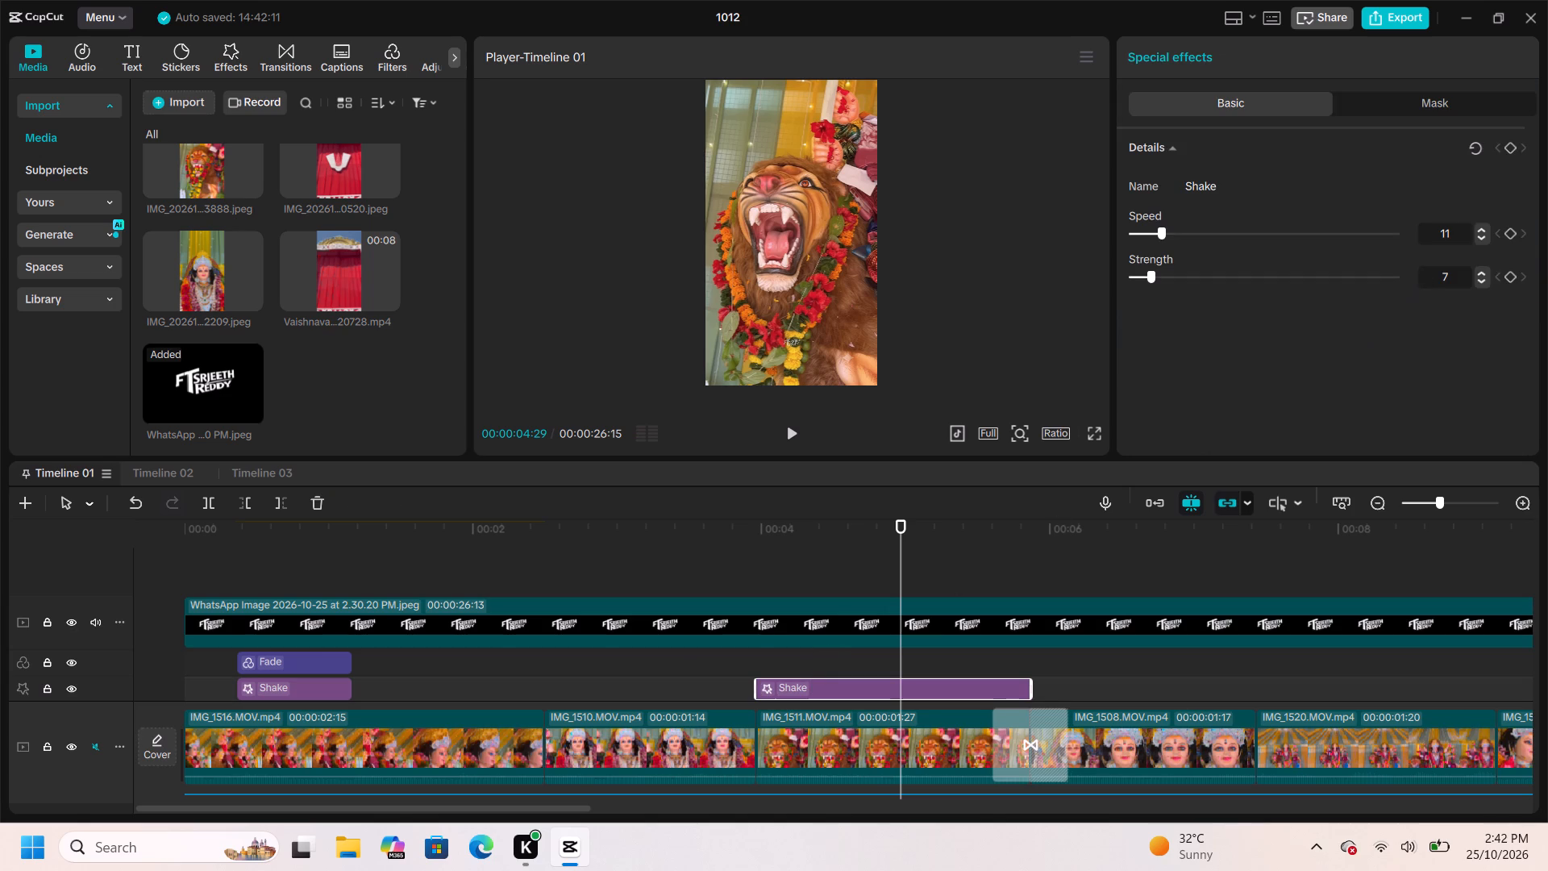
pyautogui.moveTo(1438, 271); pyautogui.dragTo(1455, 285)
pyautogui.write('11')
pyautogui.press('Return')
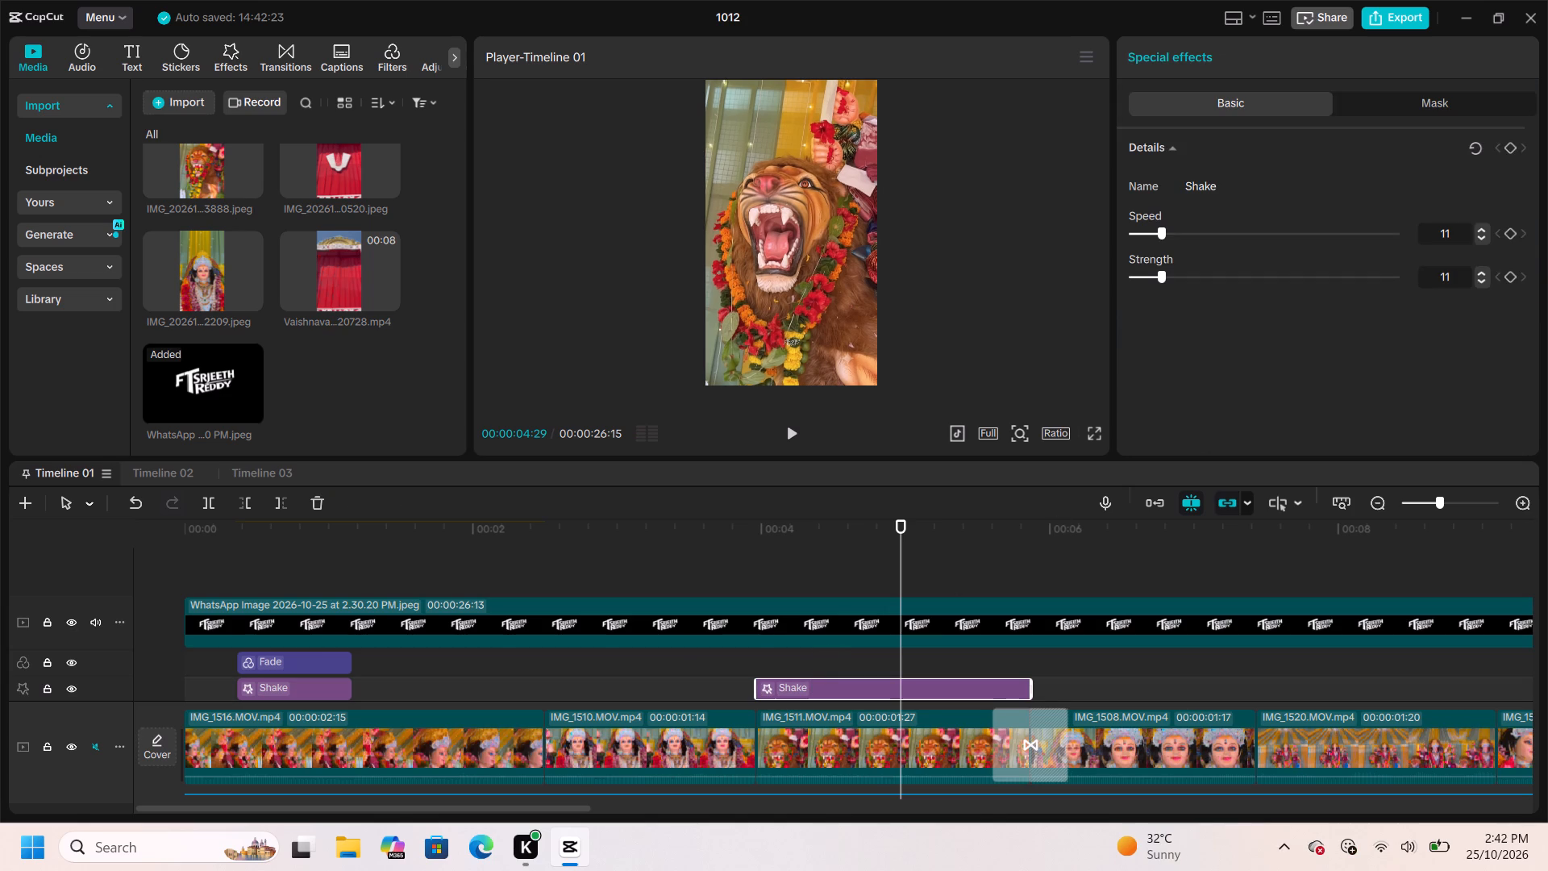
# Play from the middle of the lion clip into clip IMG_1508 to check the new shake strength.
pyautogui.doubleClick(743, 652)
pyautogui.press('space')
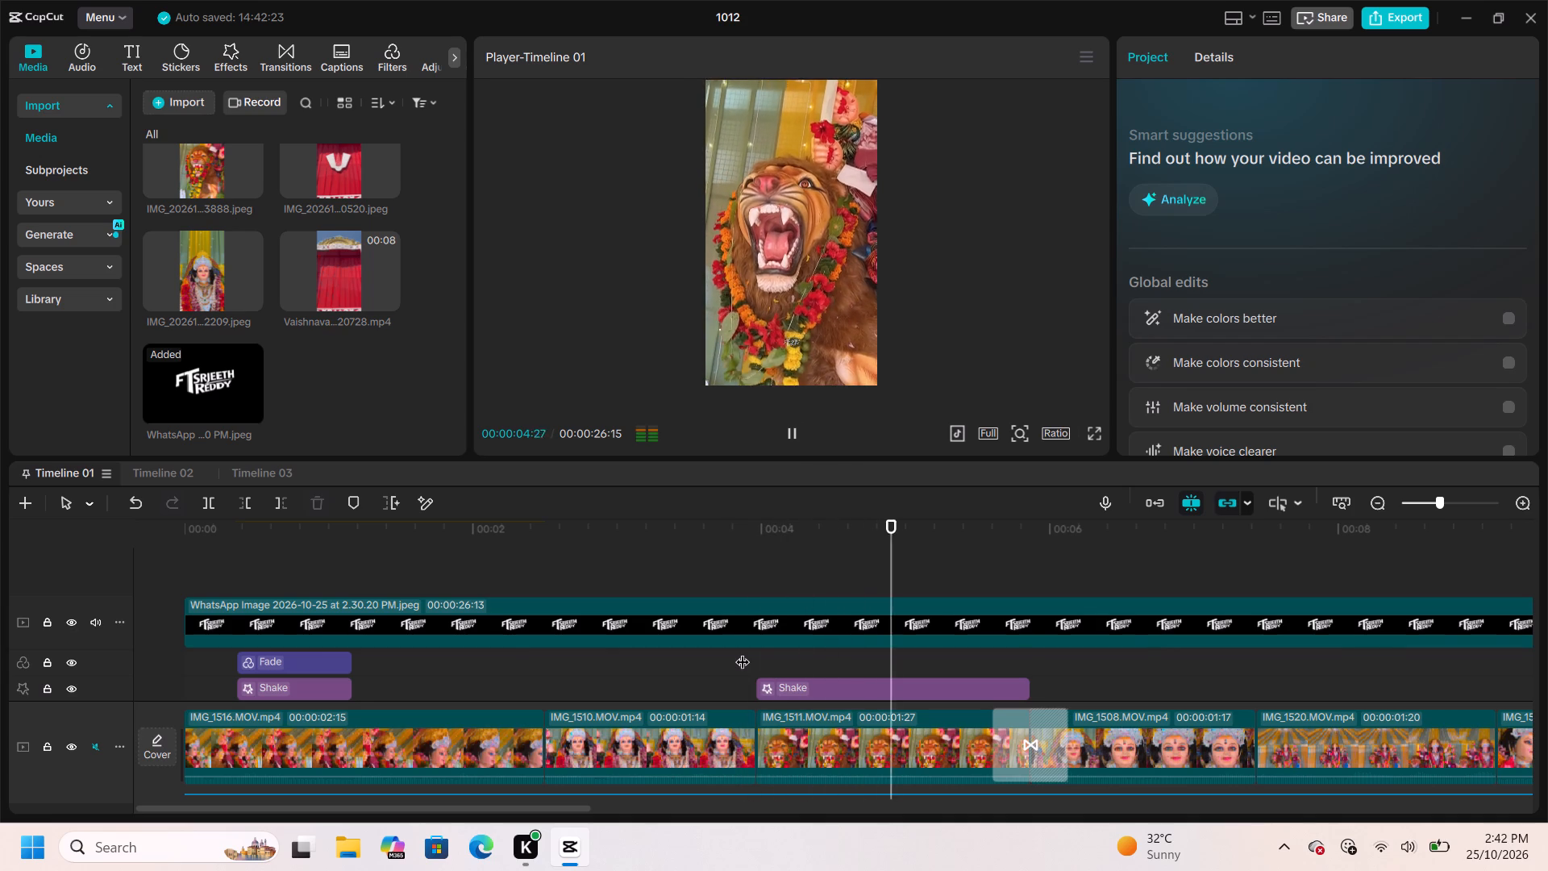
pyautogui.press('space')
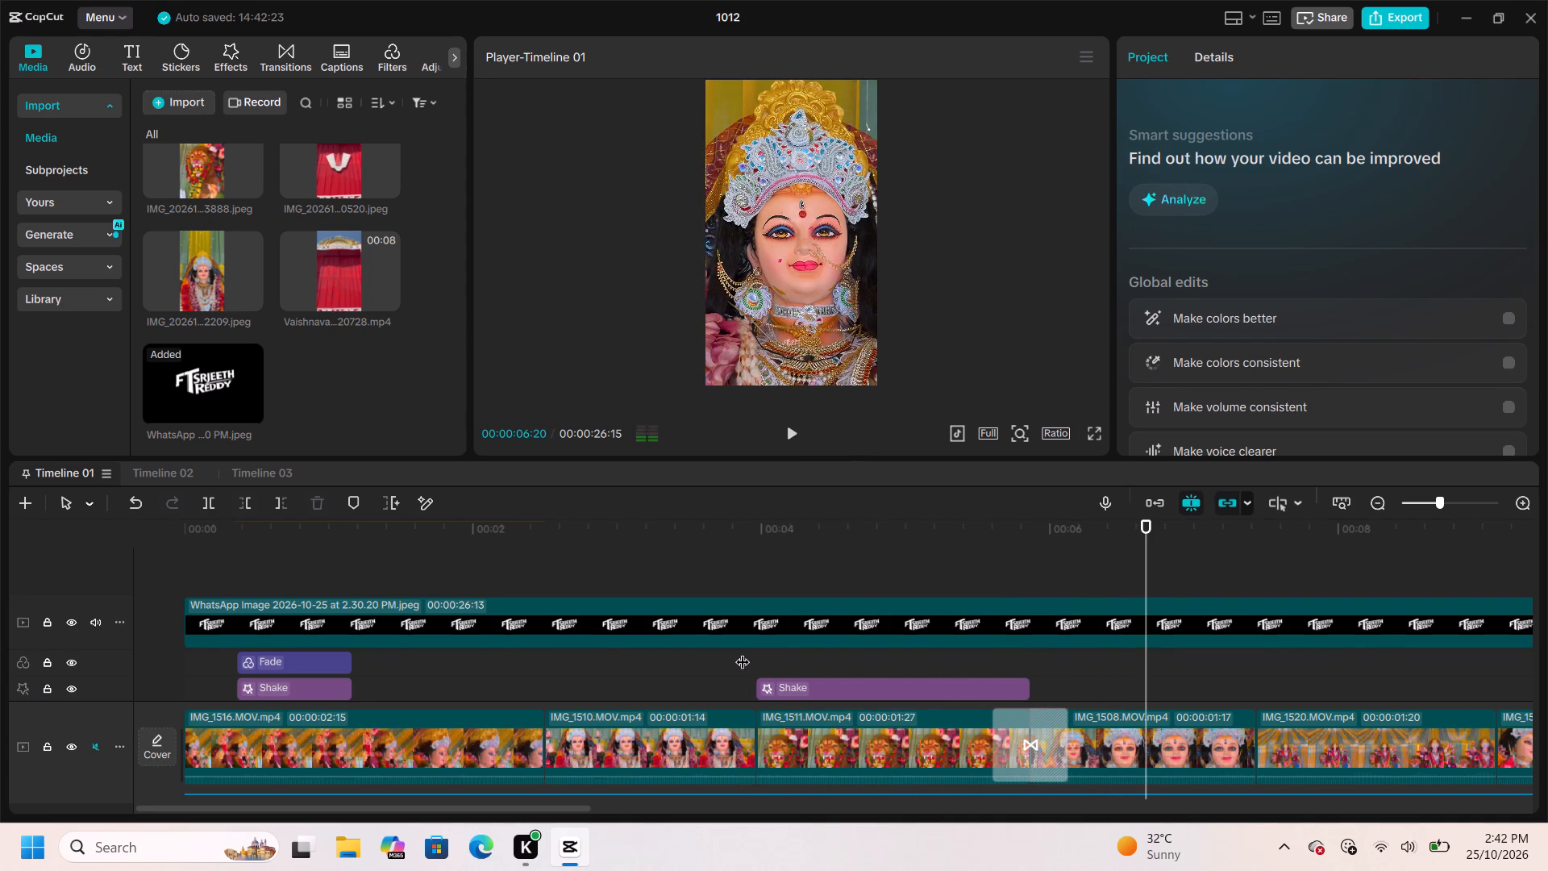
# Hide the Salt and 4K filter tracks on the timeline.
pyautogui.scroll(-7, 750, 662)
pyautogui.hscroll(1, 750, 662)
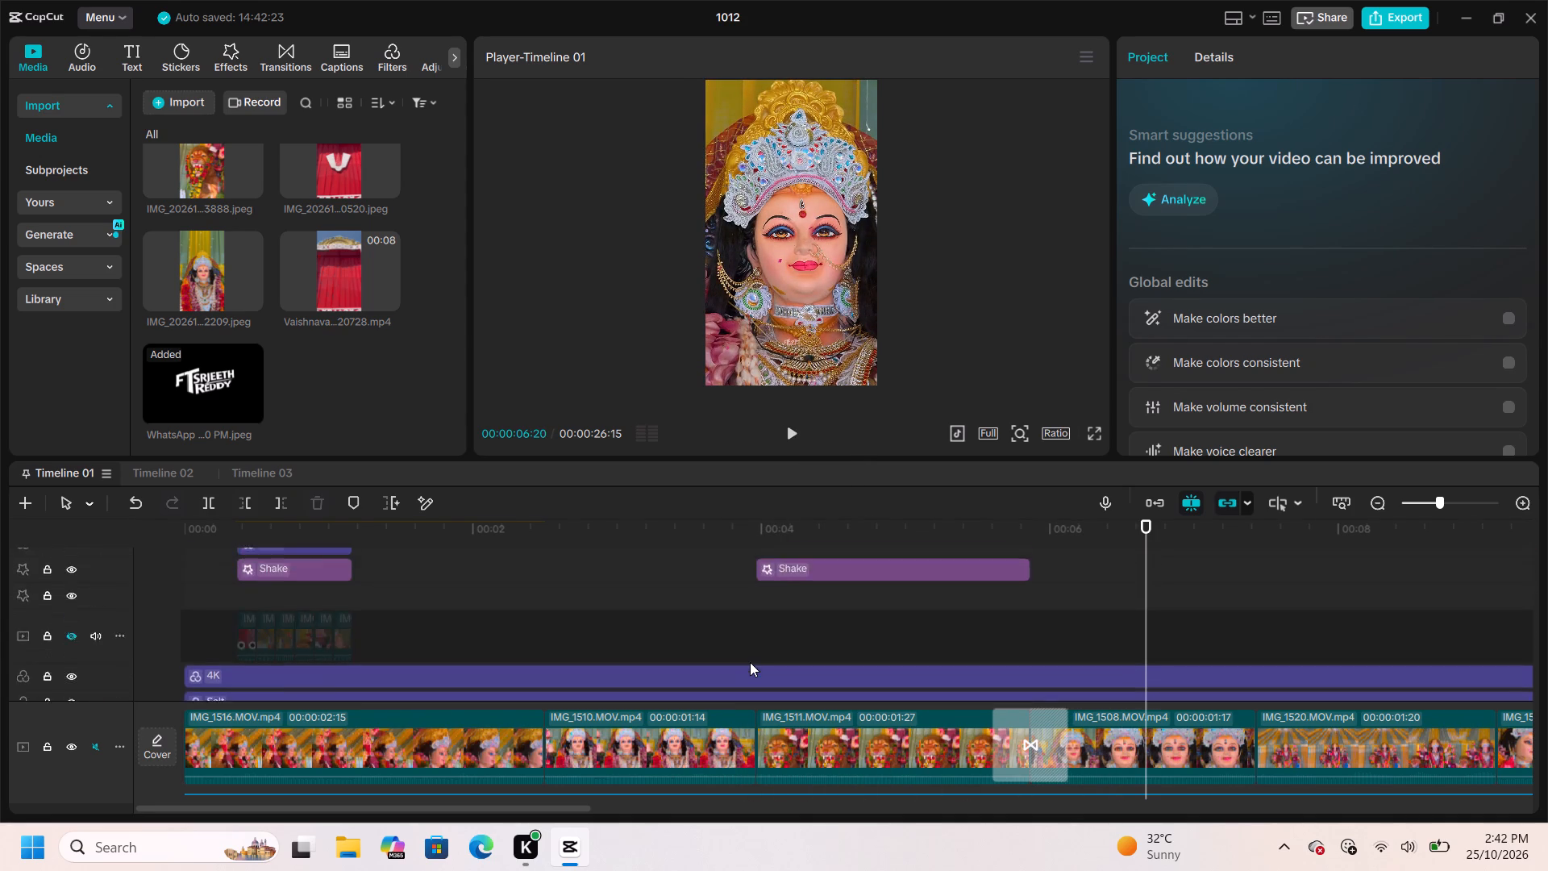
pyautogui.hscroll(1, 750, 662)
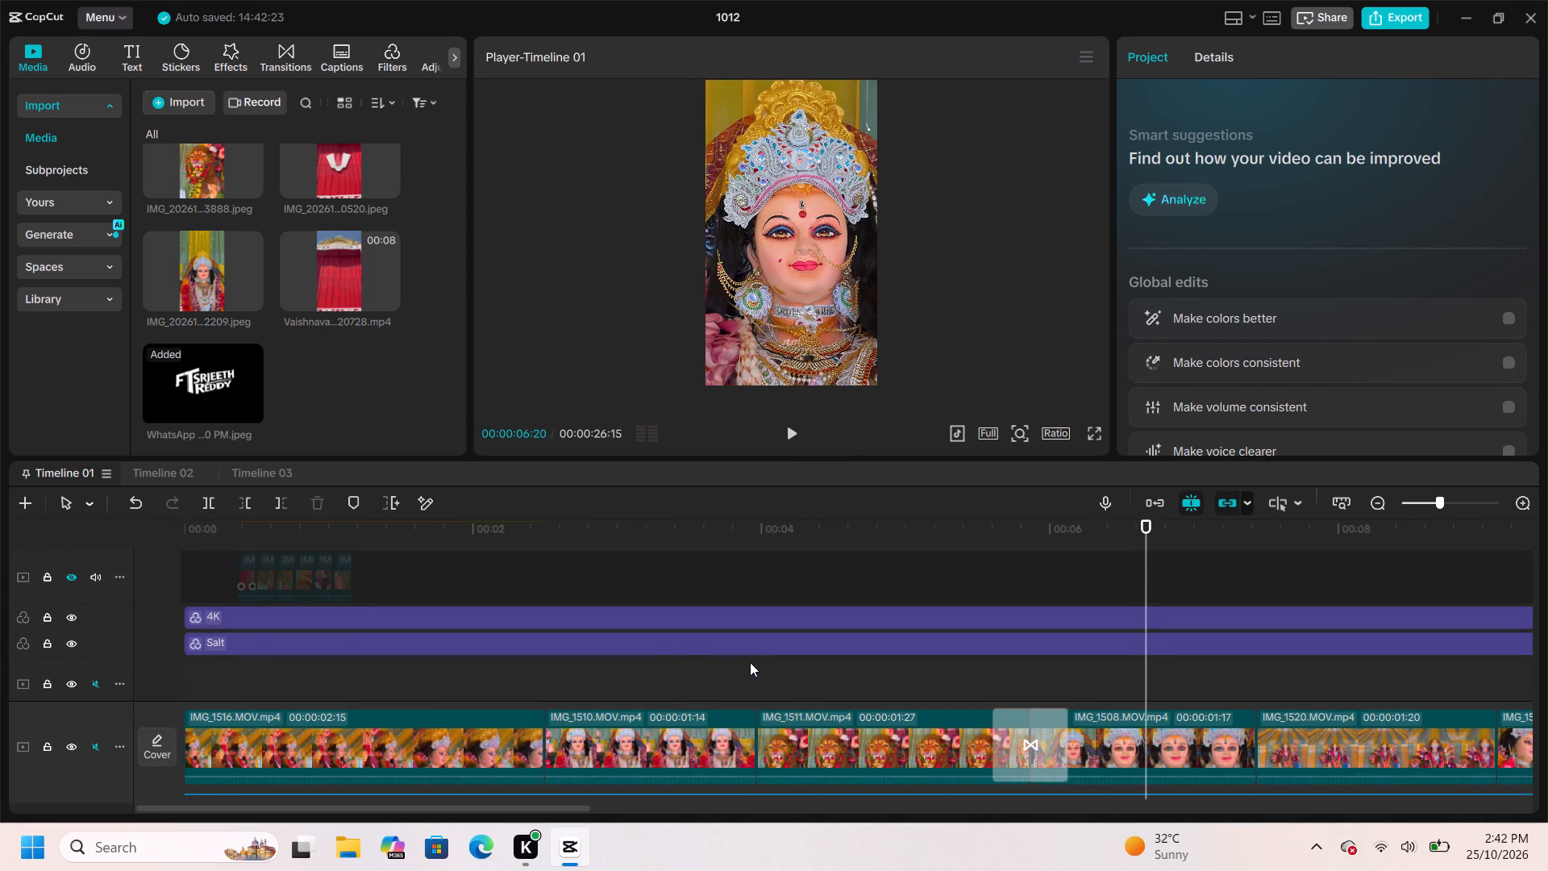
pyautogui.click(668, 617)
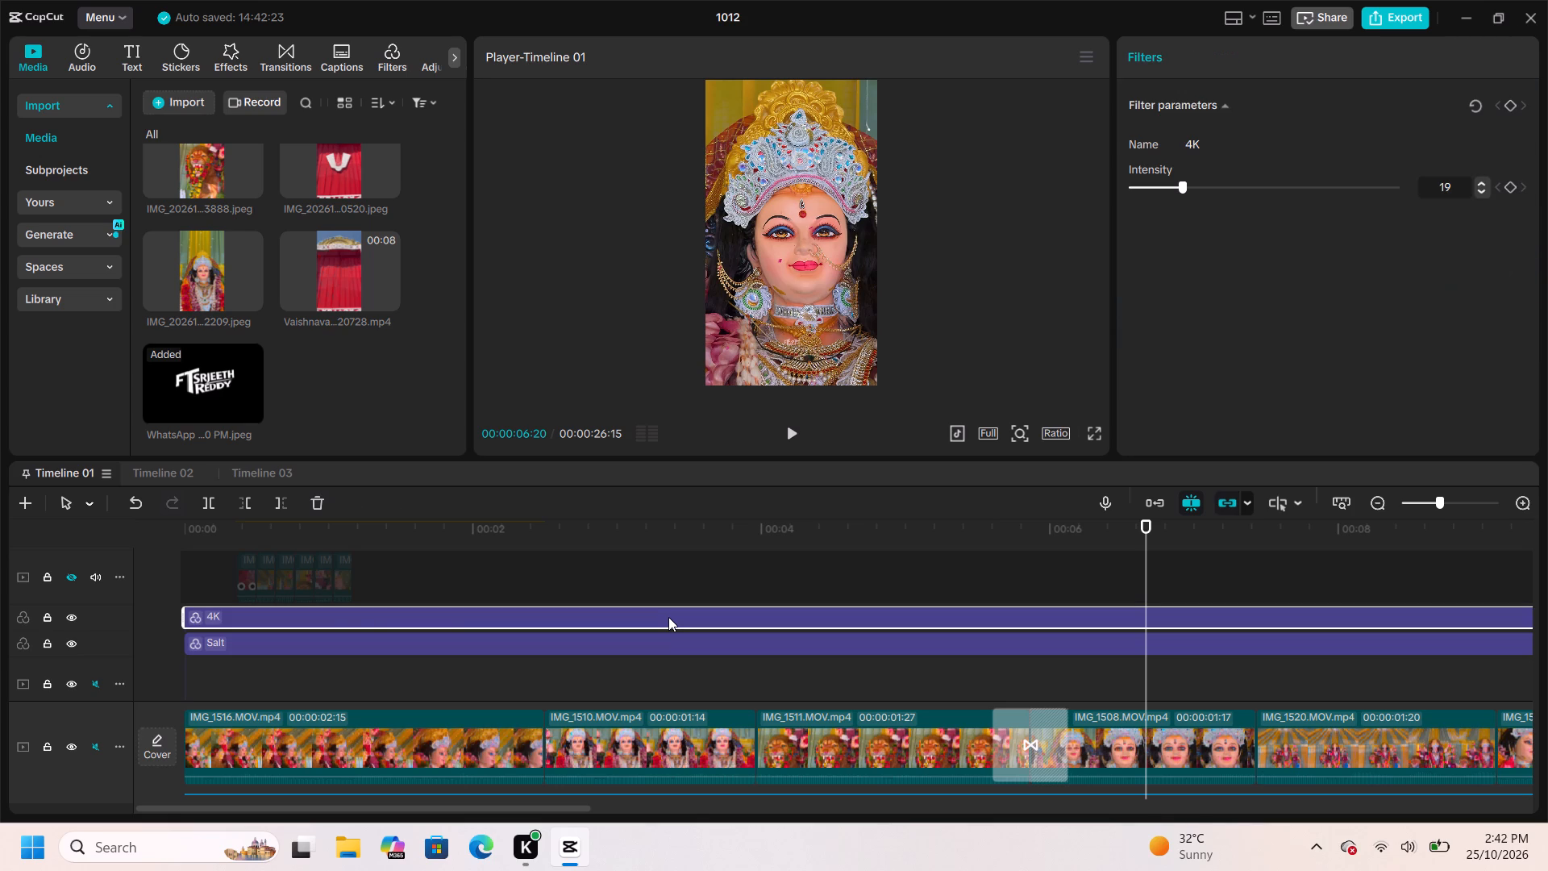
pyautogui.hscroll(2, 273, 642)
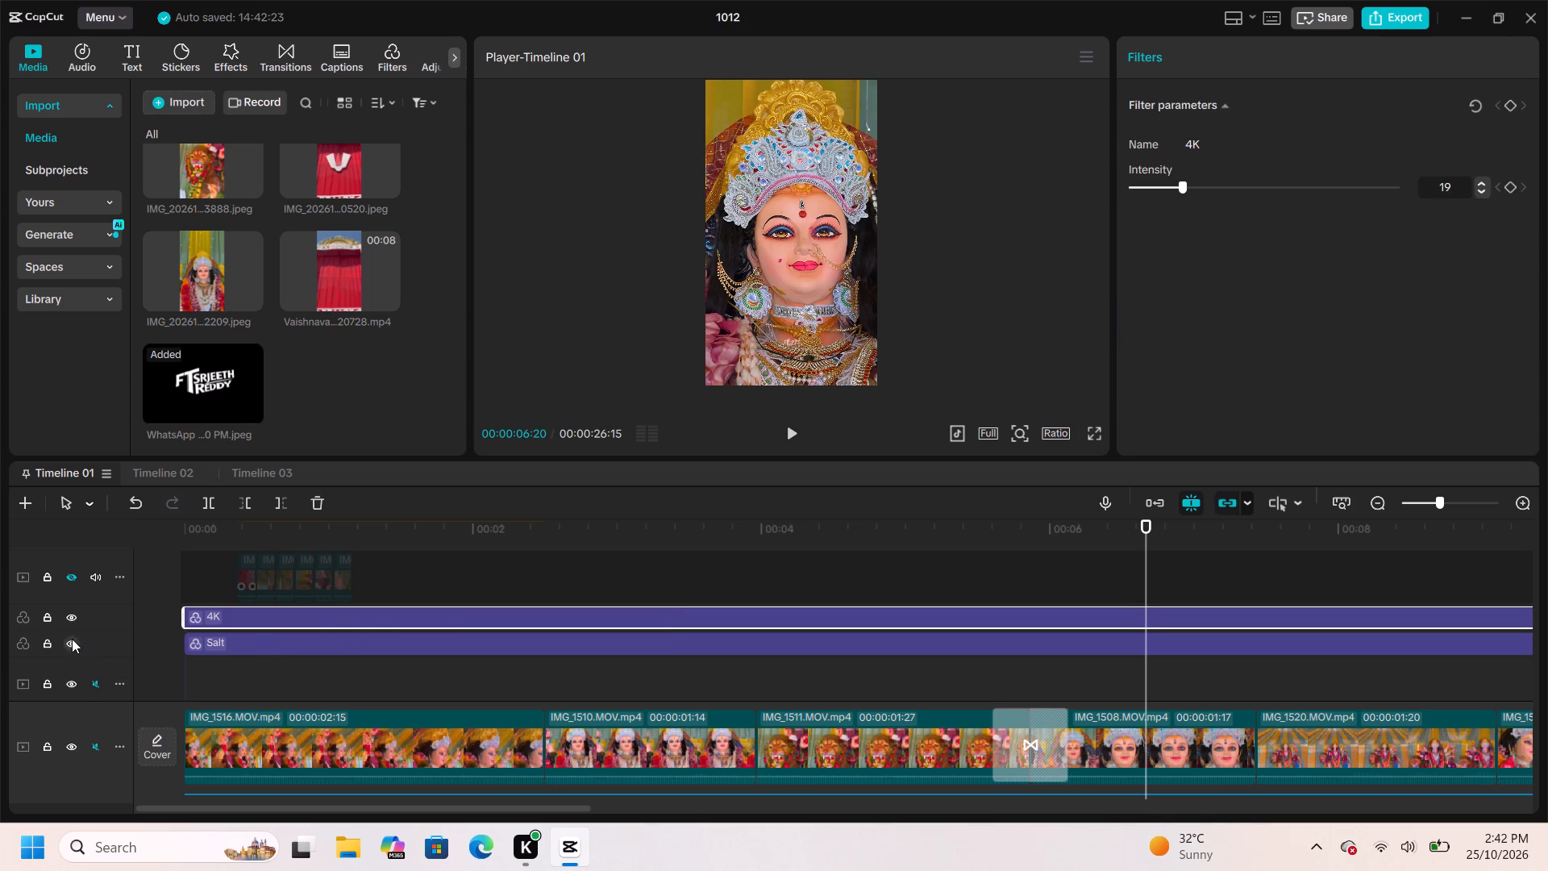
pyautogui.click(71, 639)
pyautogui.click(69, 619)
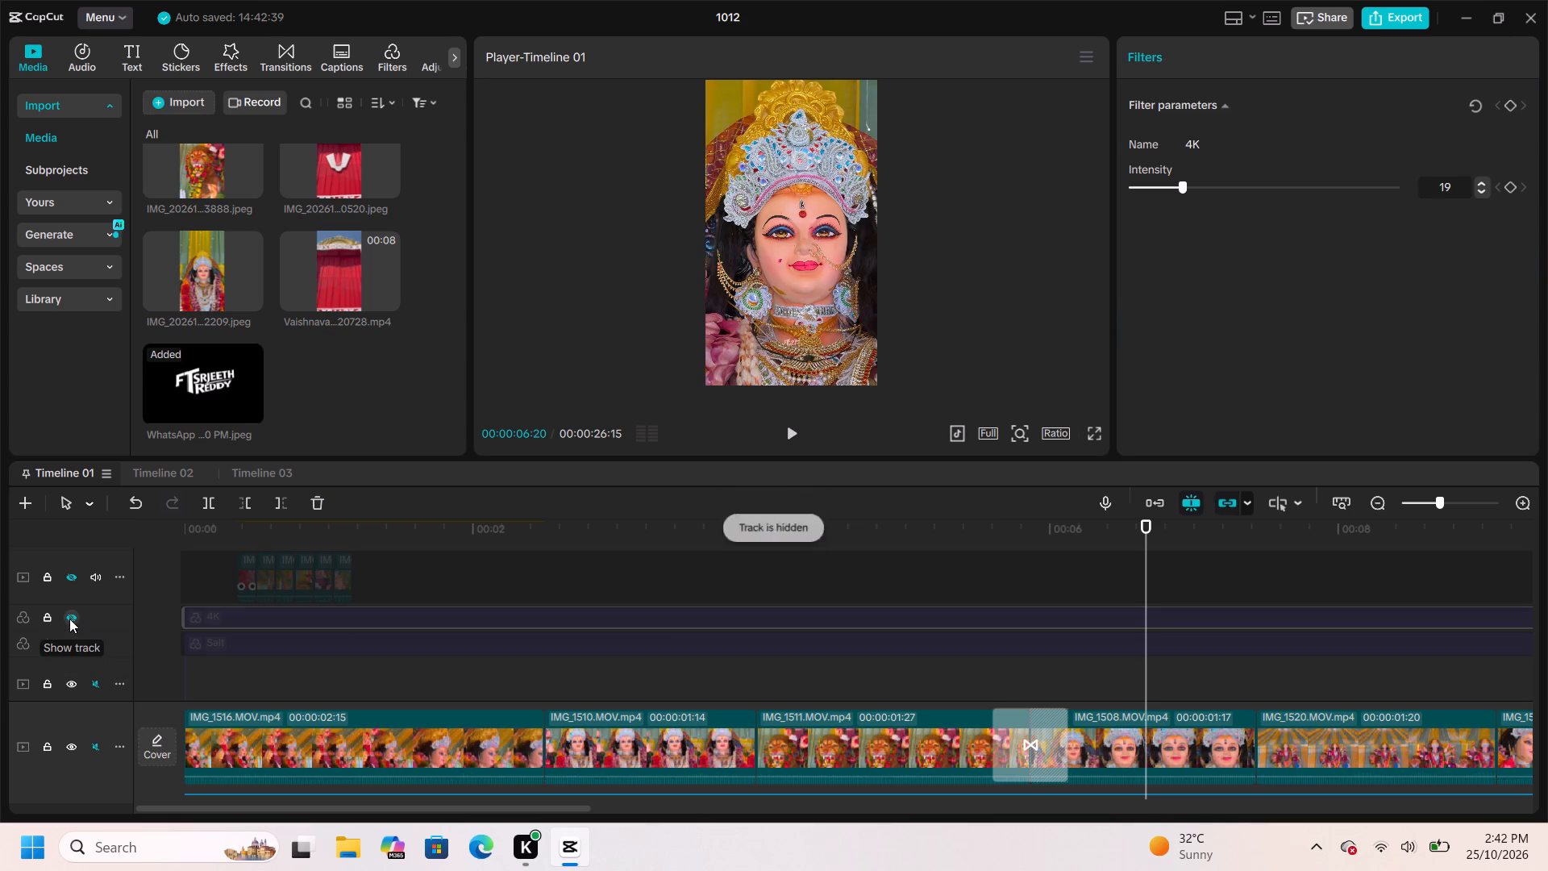
# Play the lion clip through to the goddess close-up in full screen to judge it without the two filters, then return to the editor.
pyautogui.click(1092, 431)
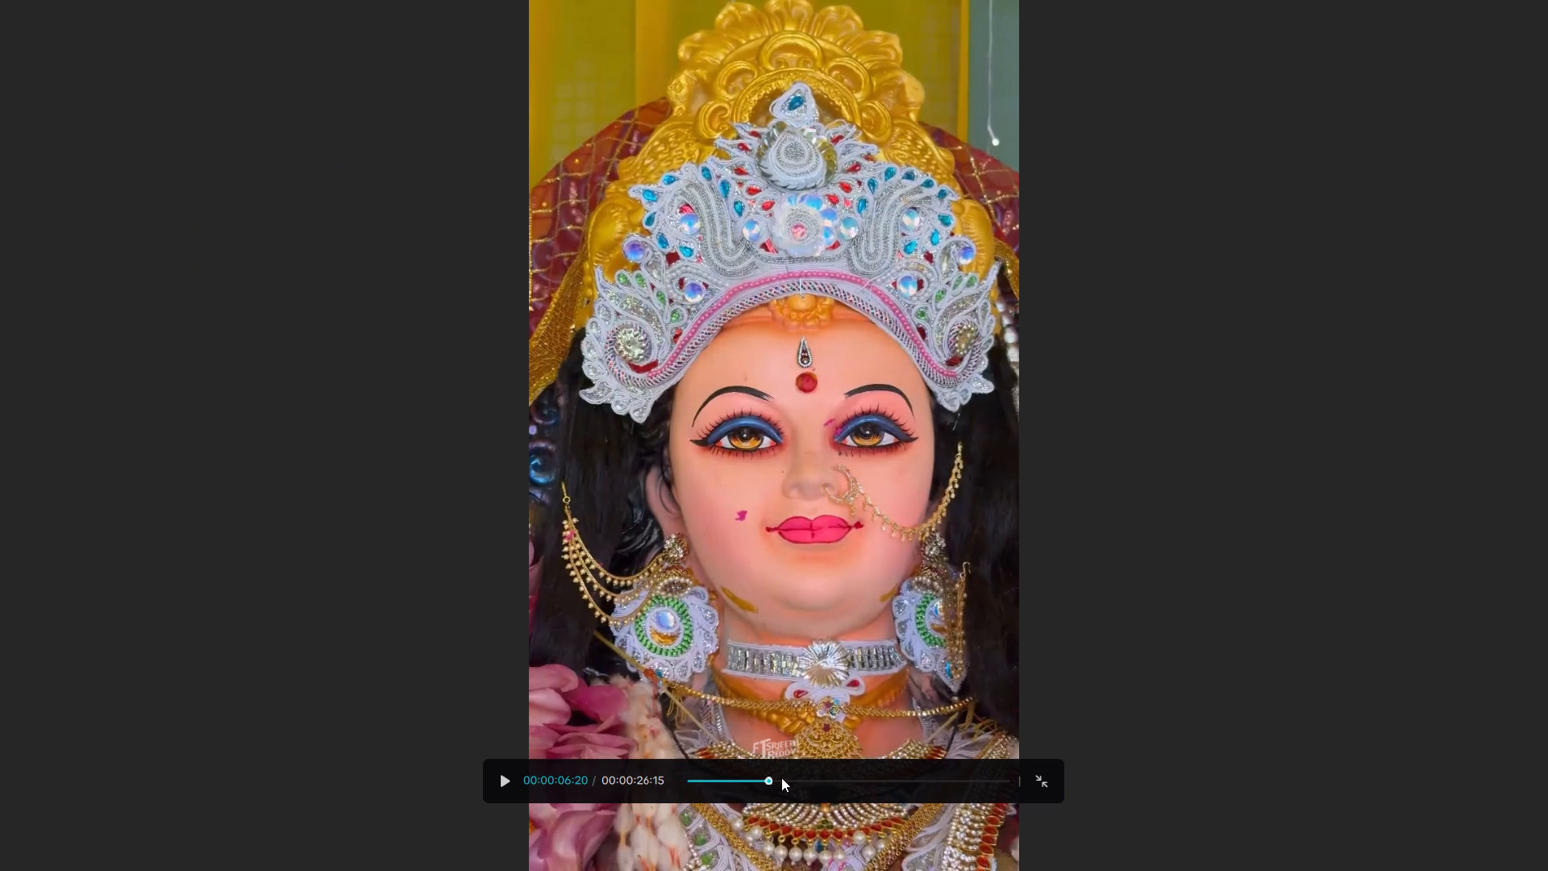
pyautogui.moveTo(781, 777); pyautogui.dragTo(580, 778)
pyautogui.press('space')
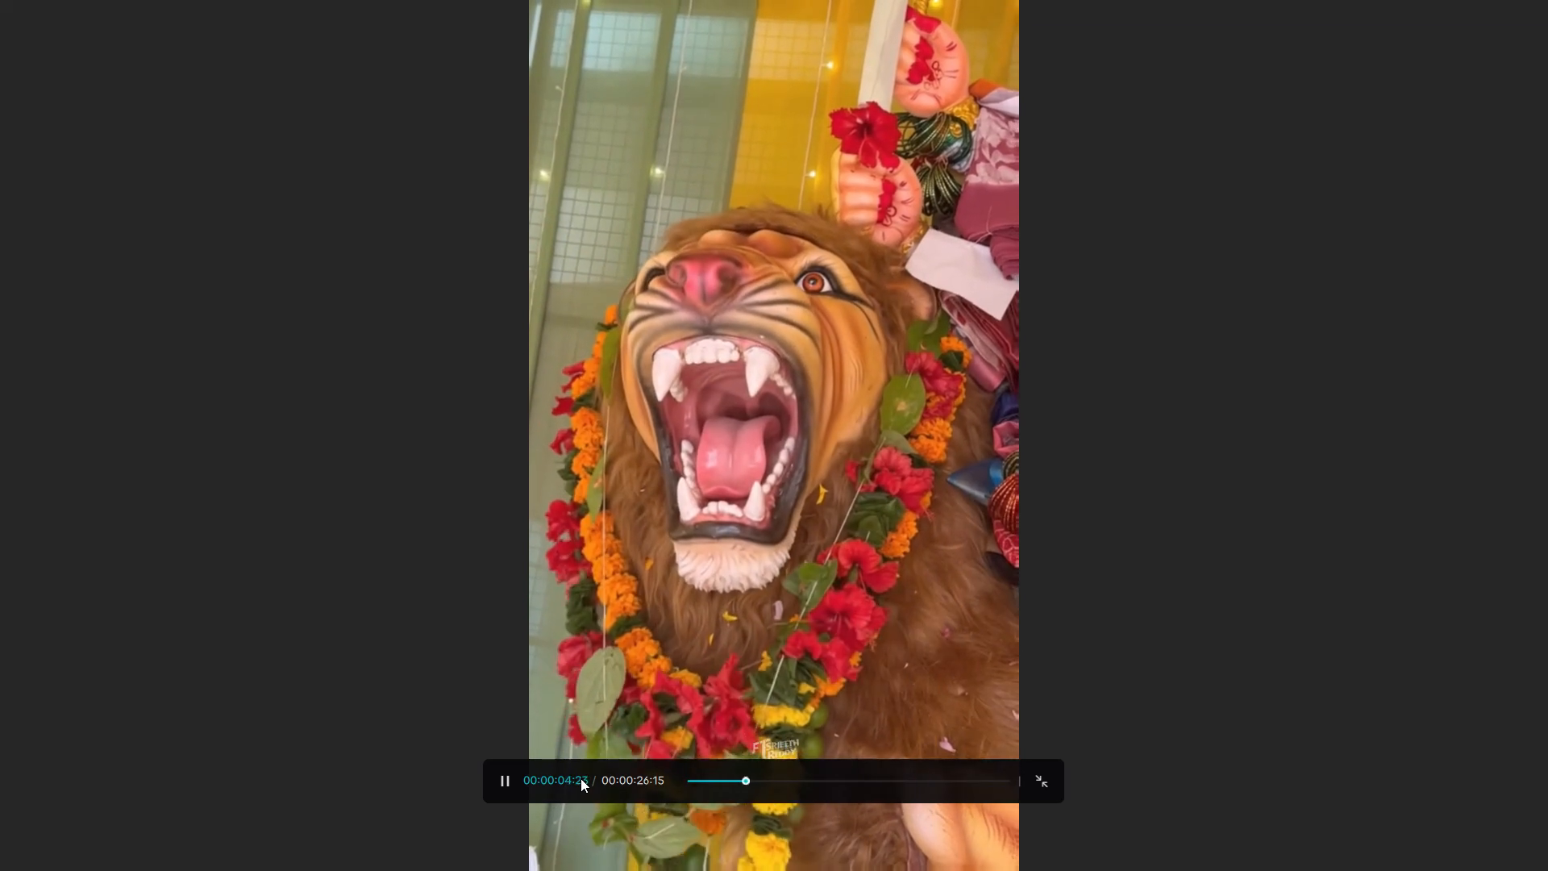
pyautogui.press('space')
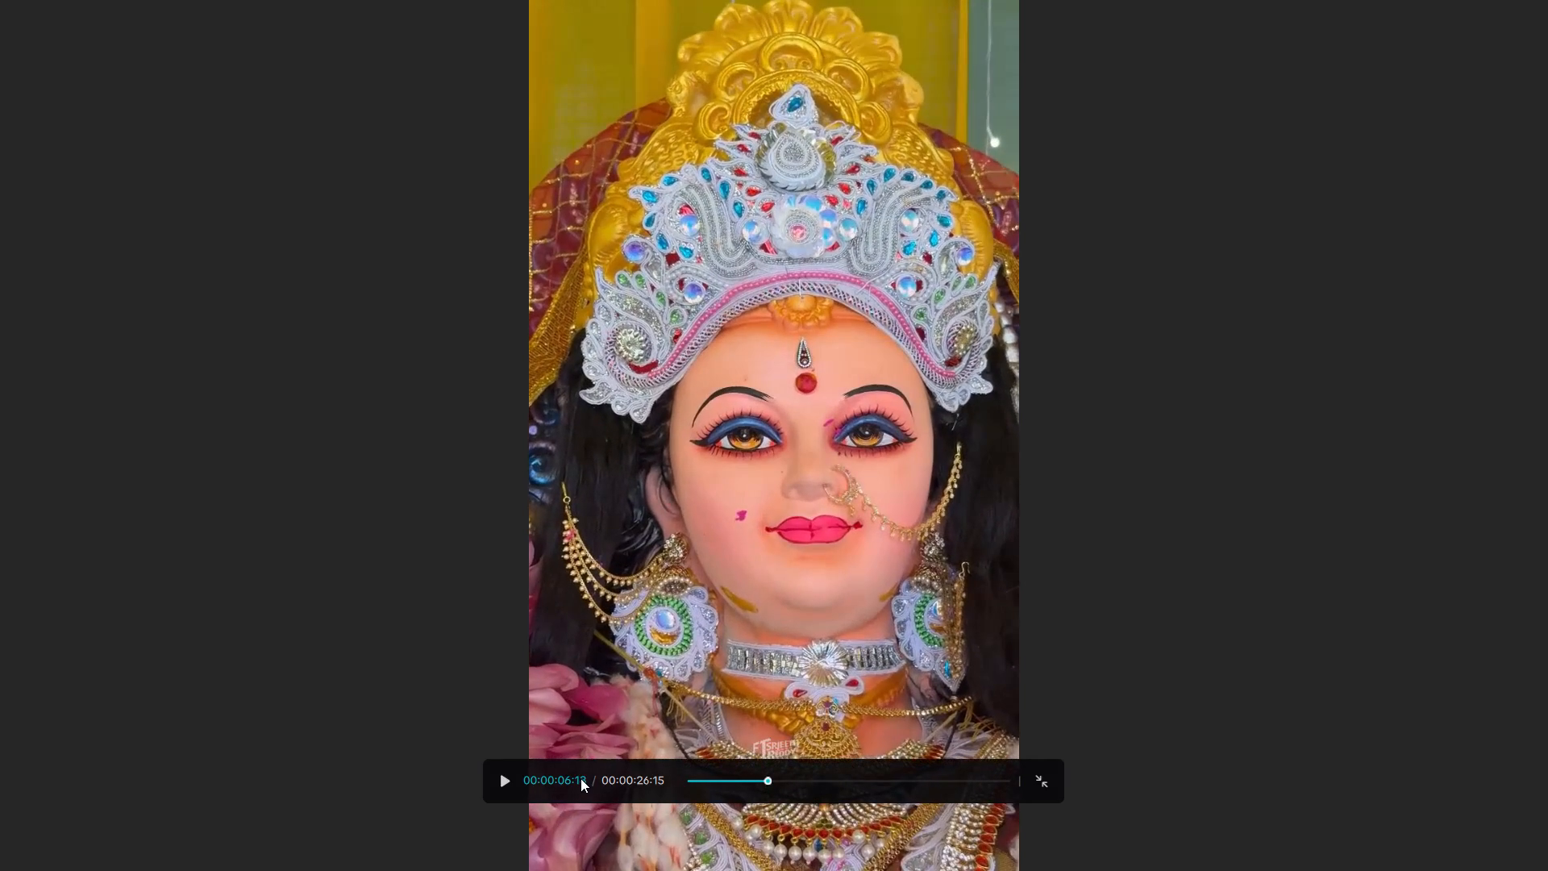
pyautogui.press('Escape')
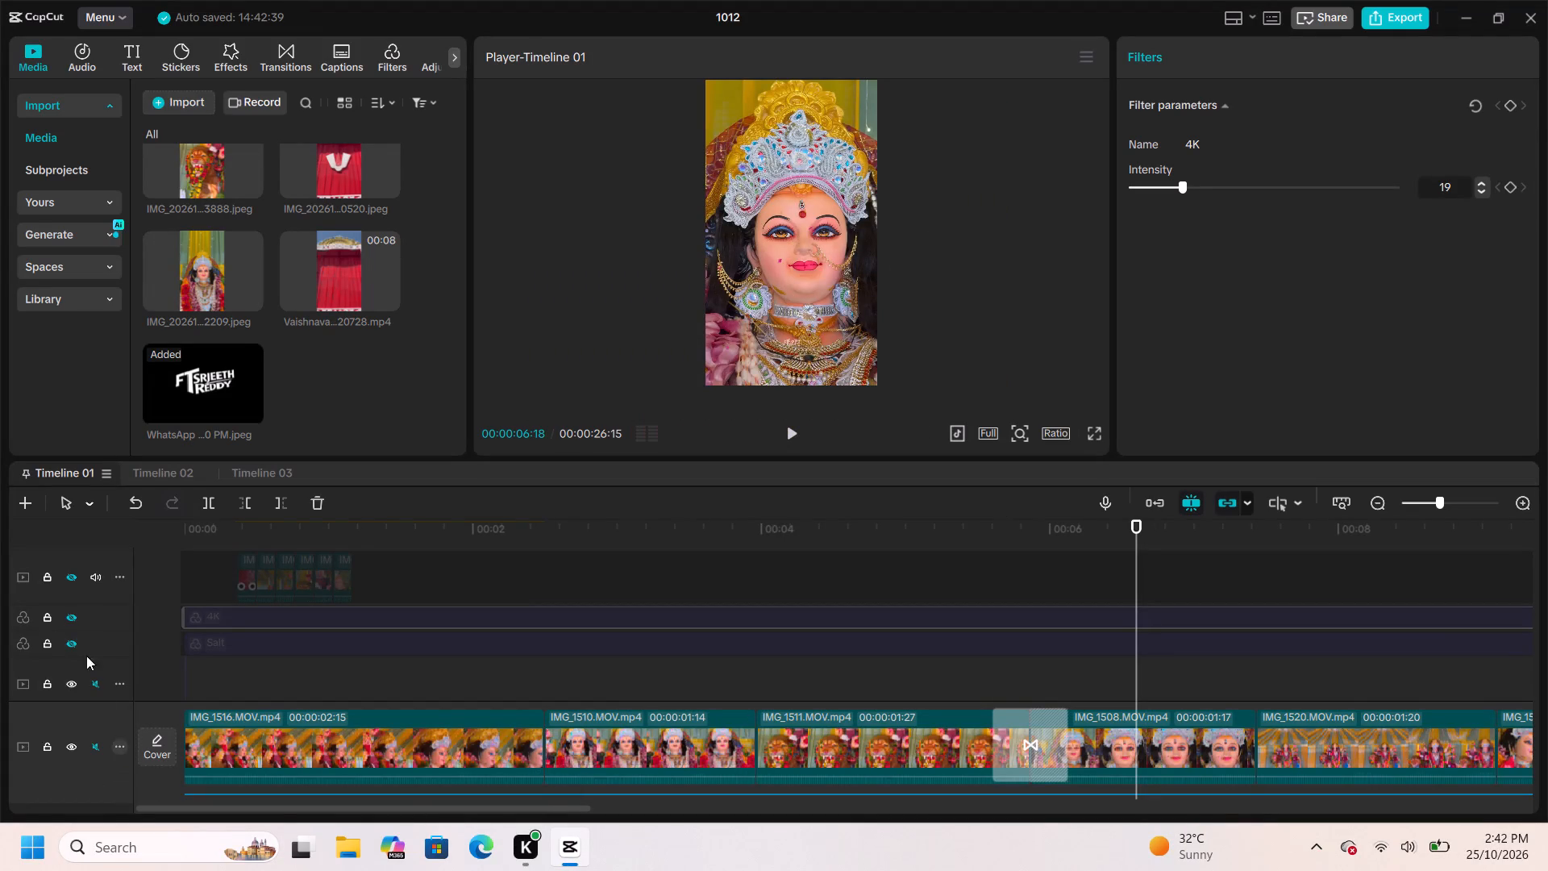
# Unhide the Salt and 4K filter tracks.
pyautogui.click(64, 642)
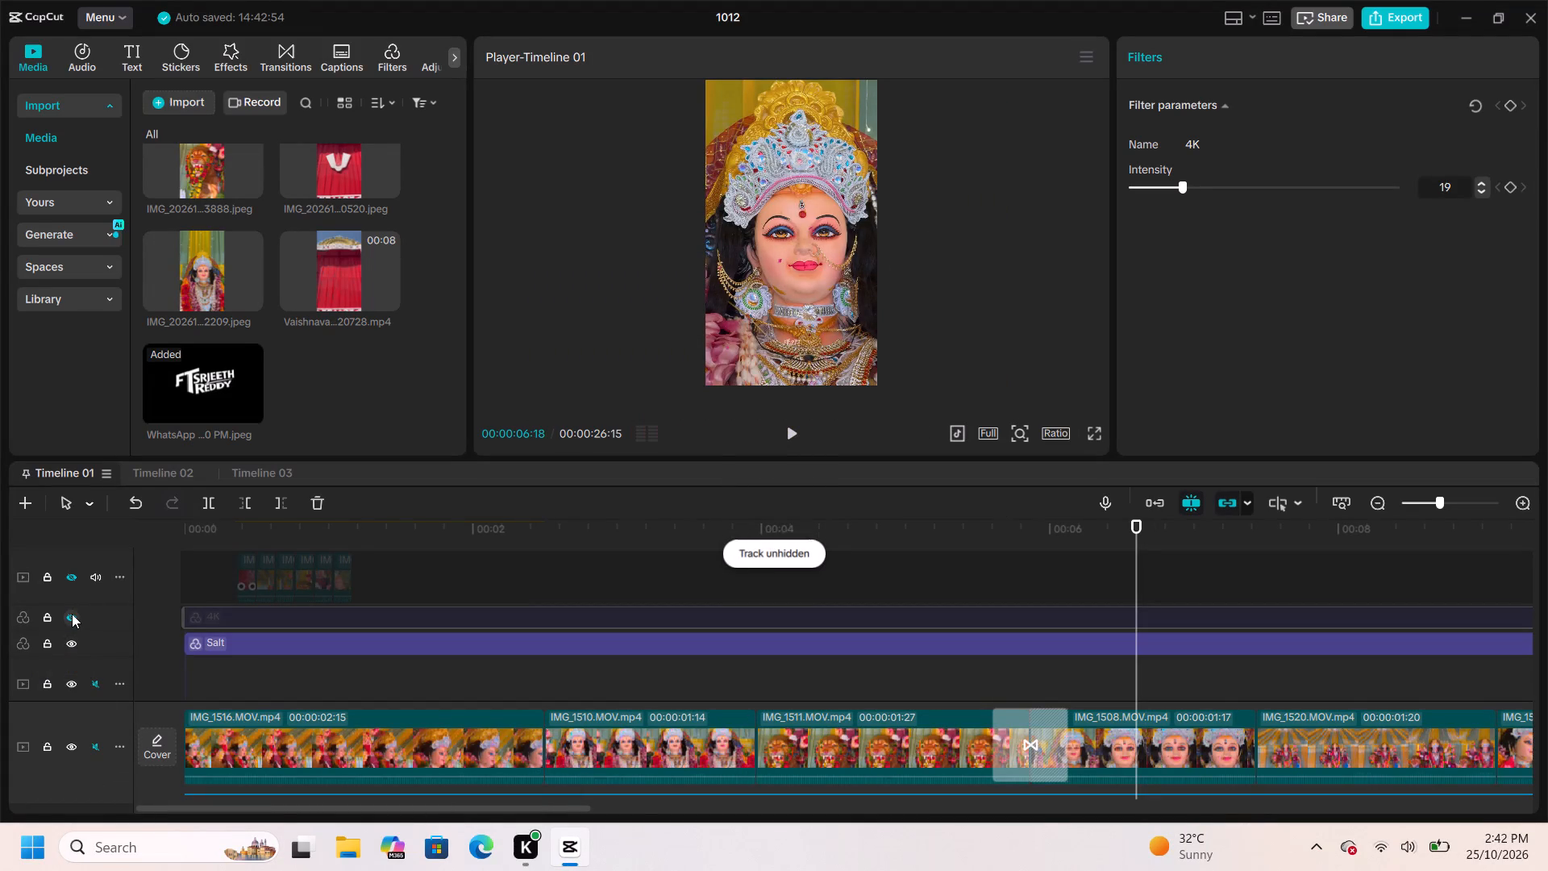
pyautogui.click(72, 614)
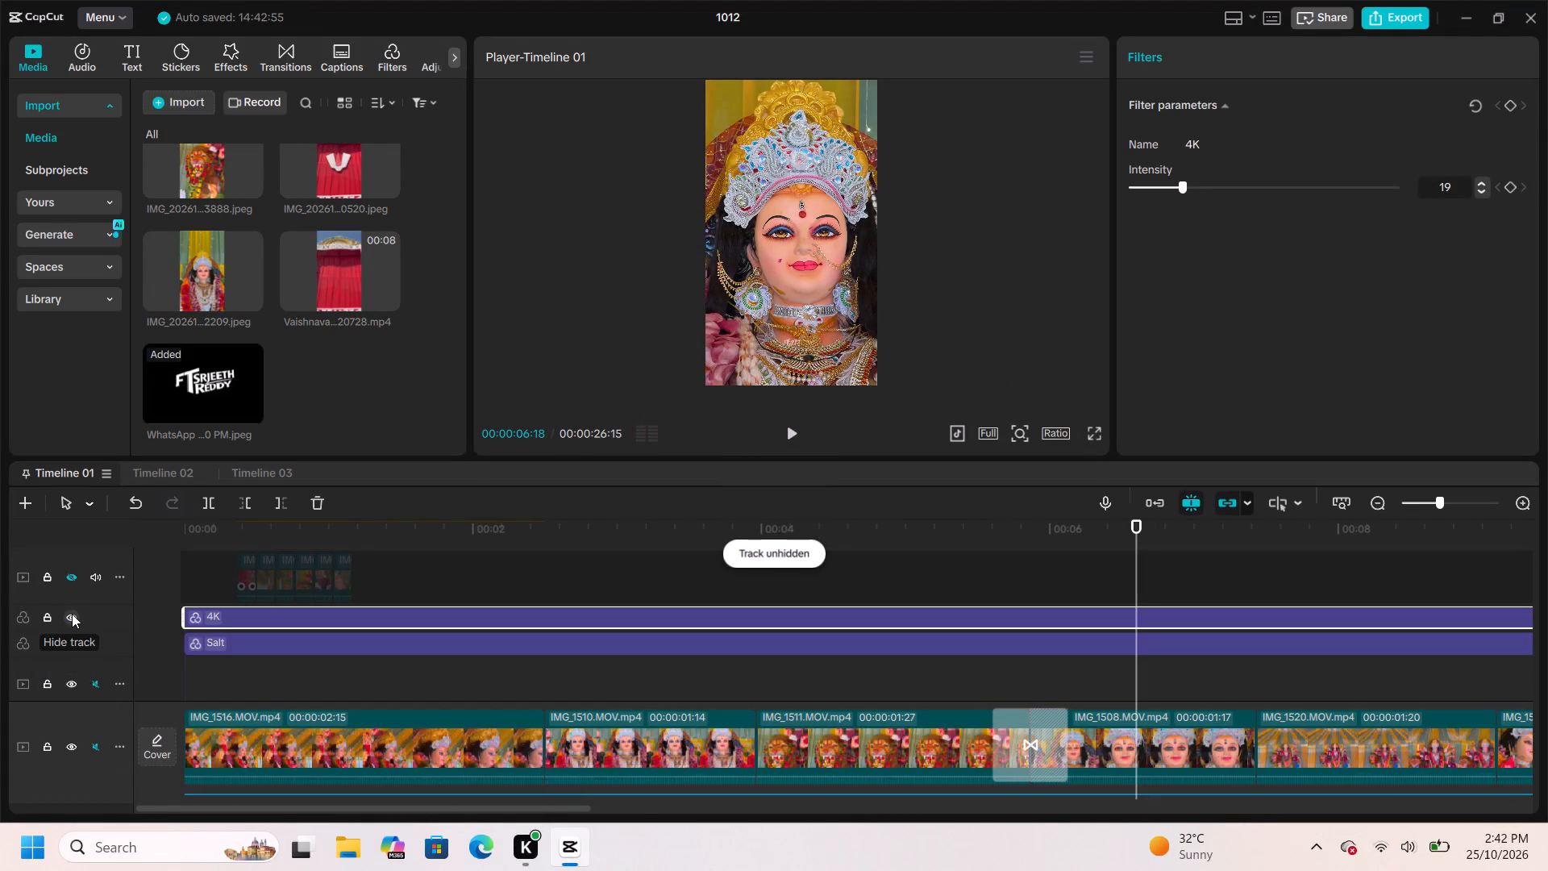
# Hide only the 4K filter track, keeping the Salt filter active.
pyautogui.click(72, 614)
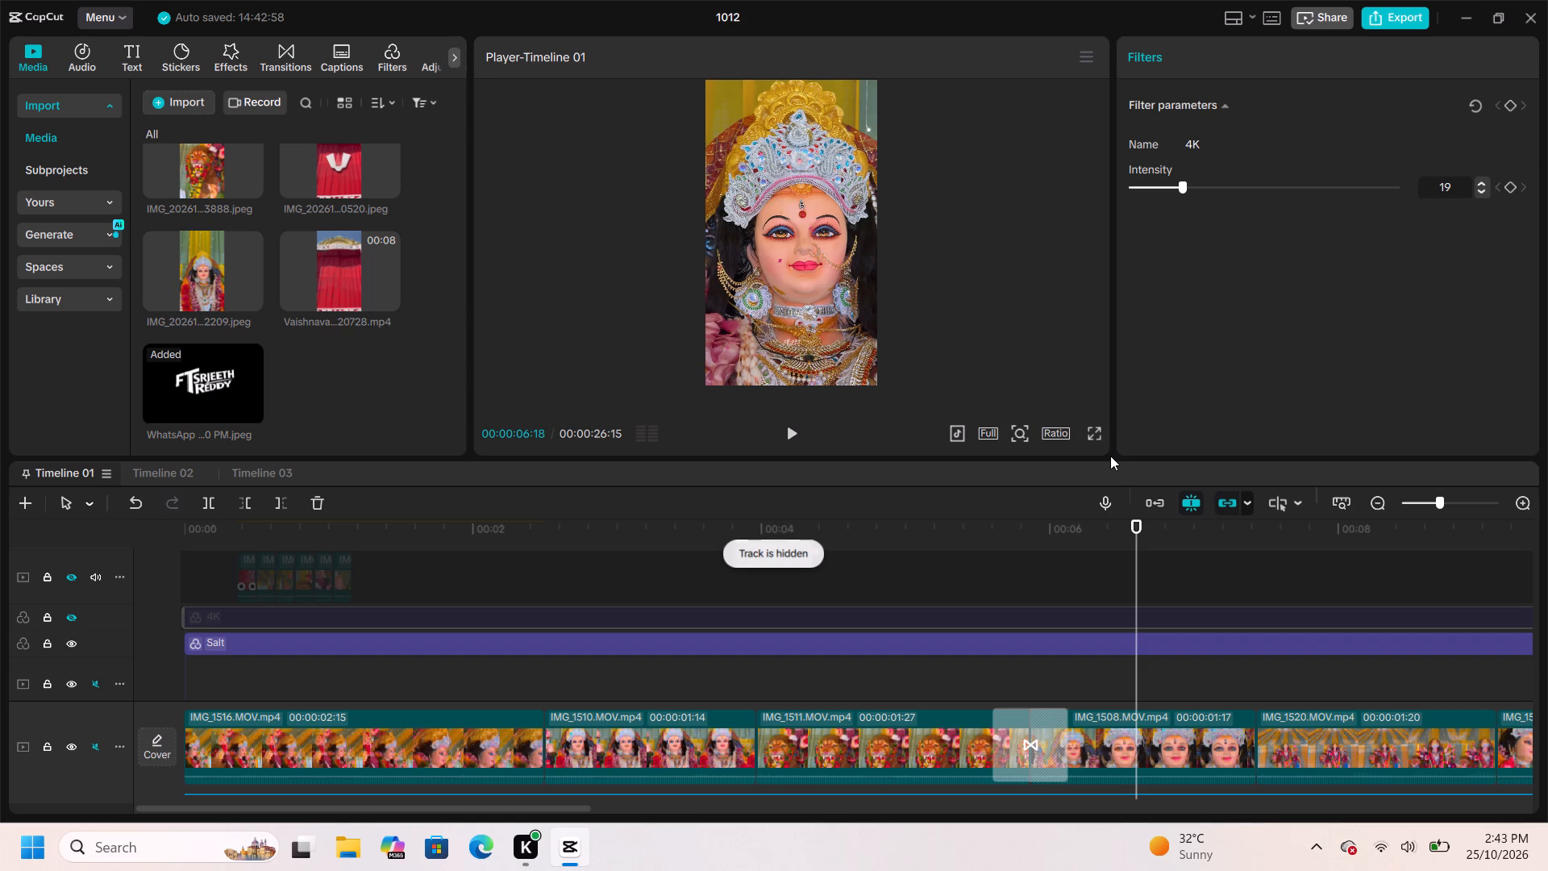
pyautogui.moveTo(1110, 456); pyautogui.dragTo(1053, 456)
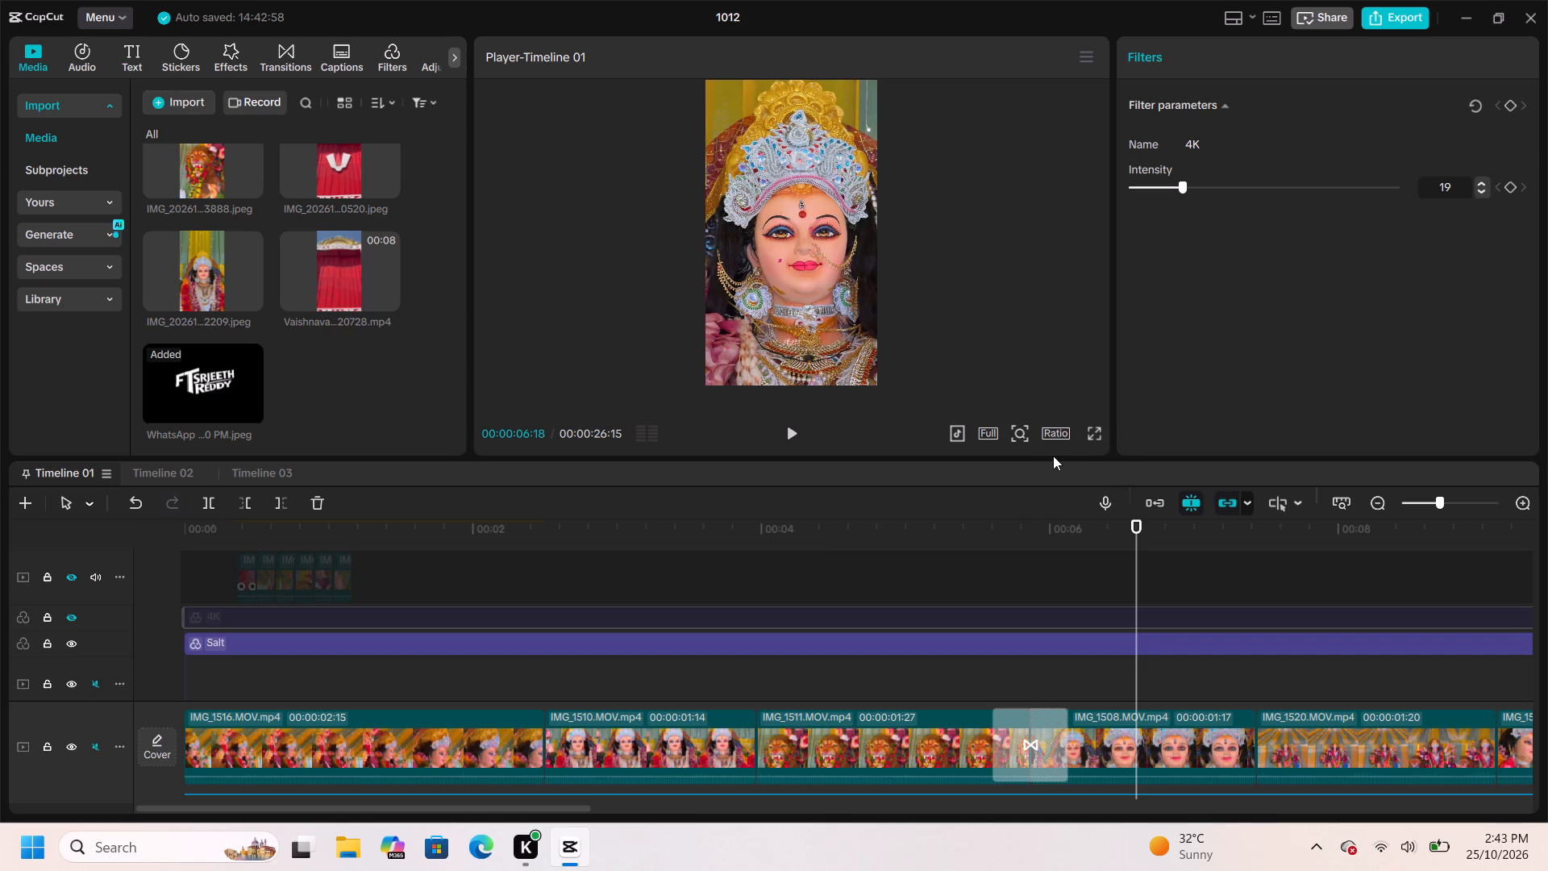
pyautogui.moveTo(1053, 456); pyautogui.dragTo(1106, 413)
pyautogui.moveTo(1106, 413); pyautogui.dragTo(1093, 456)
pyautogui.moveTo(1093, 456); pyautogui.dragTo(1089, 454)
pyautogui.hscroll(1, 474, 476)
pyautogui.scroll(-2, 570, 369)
# Enlarge the preview by shrinking the height of the timeline area.
pyautogui.moveTo(871, 457); pyautogui.dragTo(871, 775)
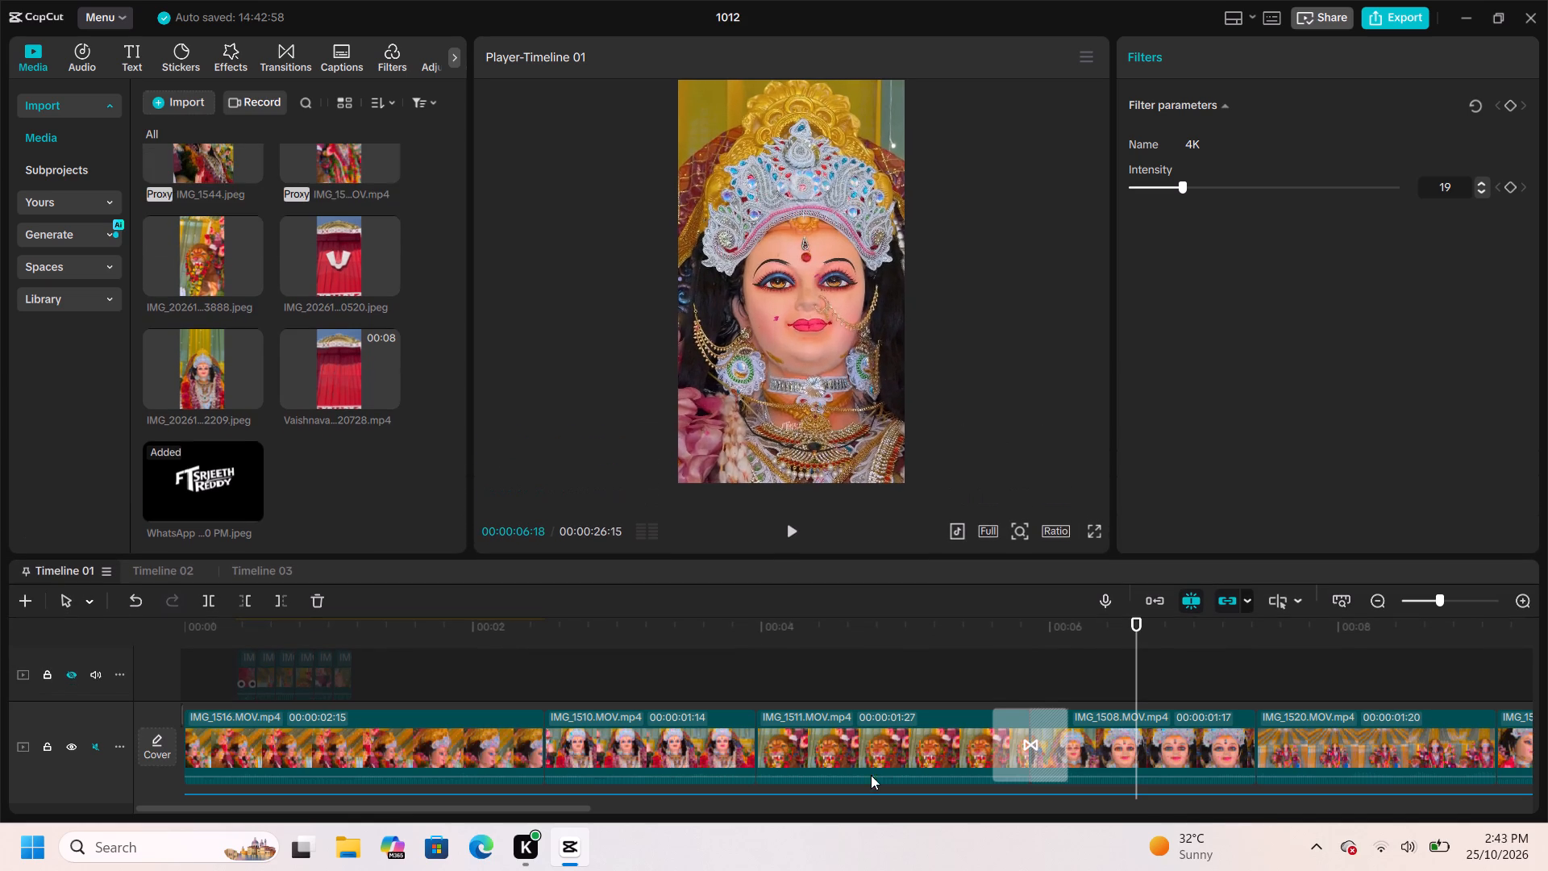
pyautogui.moveTo(871, 775); pyautogui.dragTo(871, 870)
pyautogui.moveTo(862, 553); pyautogui.dragTo(855, 550)
pyautogui.moveTo(855, 550); pyautogui.dragTo(849, 549)
pyautogui.moveTo(849, 555); pyautogui.dragTo(837, 740)
# Switch the 4K filter track off and on repeatedly to compare the goddess close-up, ending with the track shown.
pyautogui.scroll(1, 310, 742)
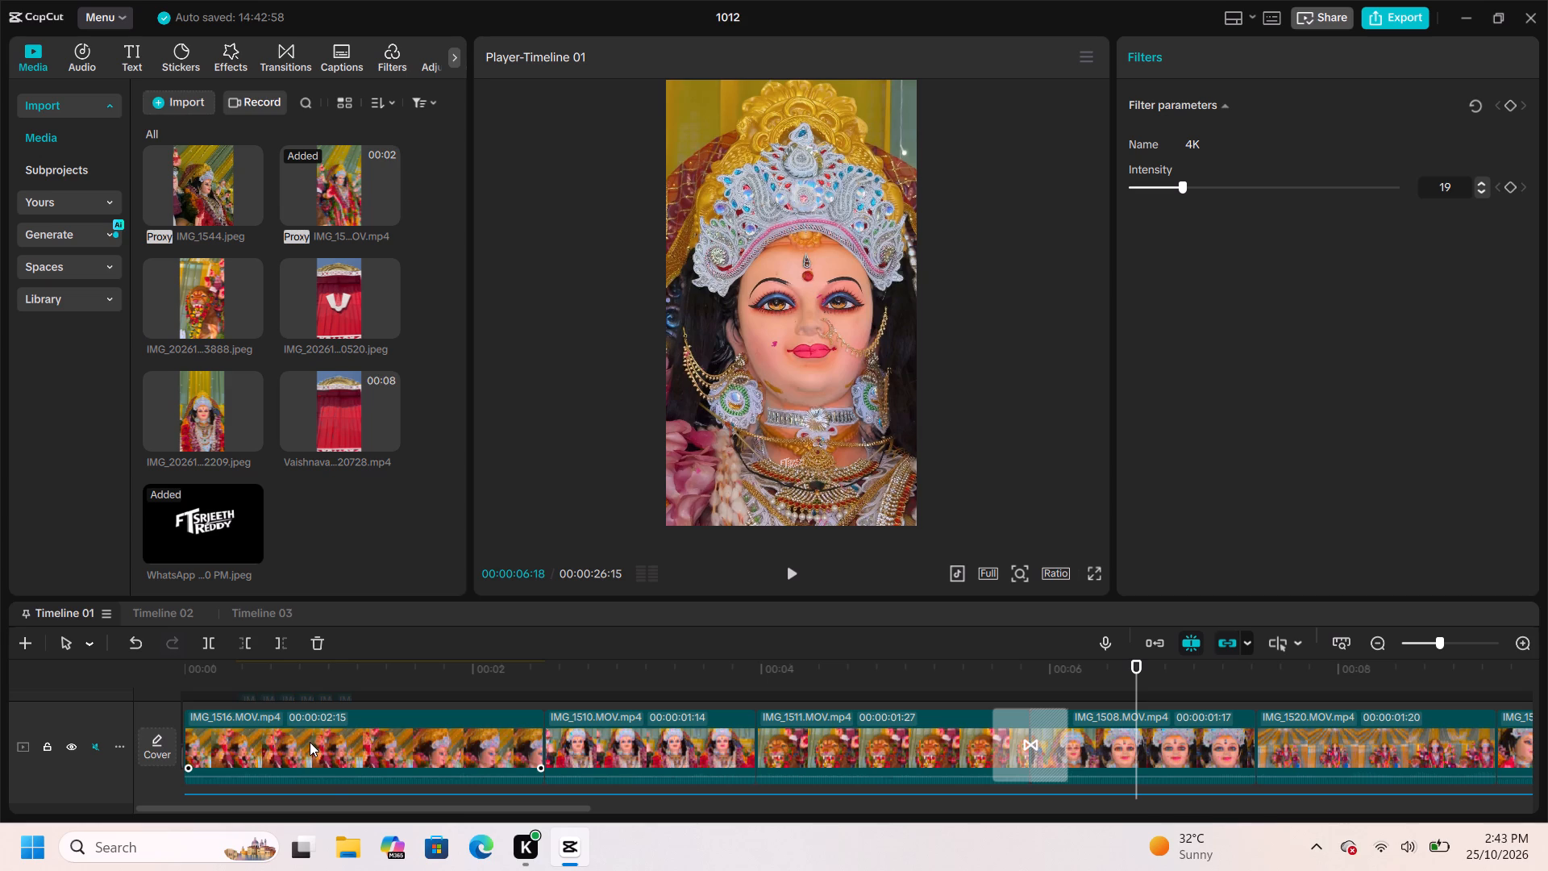
pyautogui.scroll(1, 88, 720)
pyautogui.scroll(-1, 734, 726)
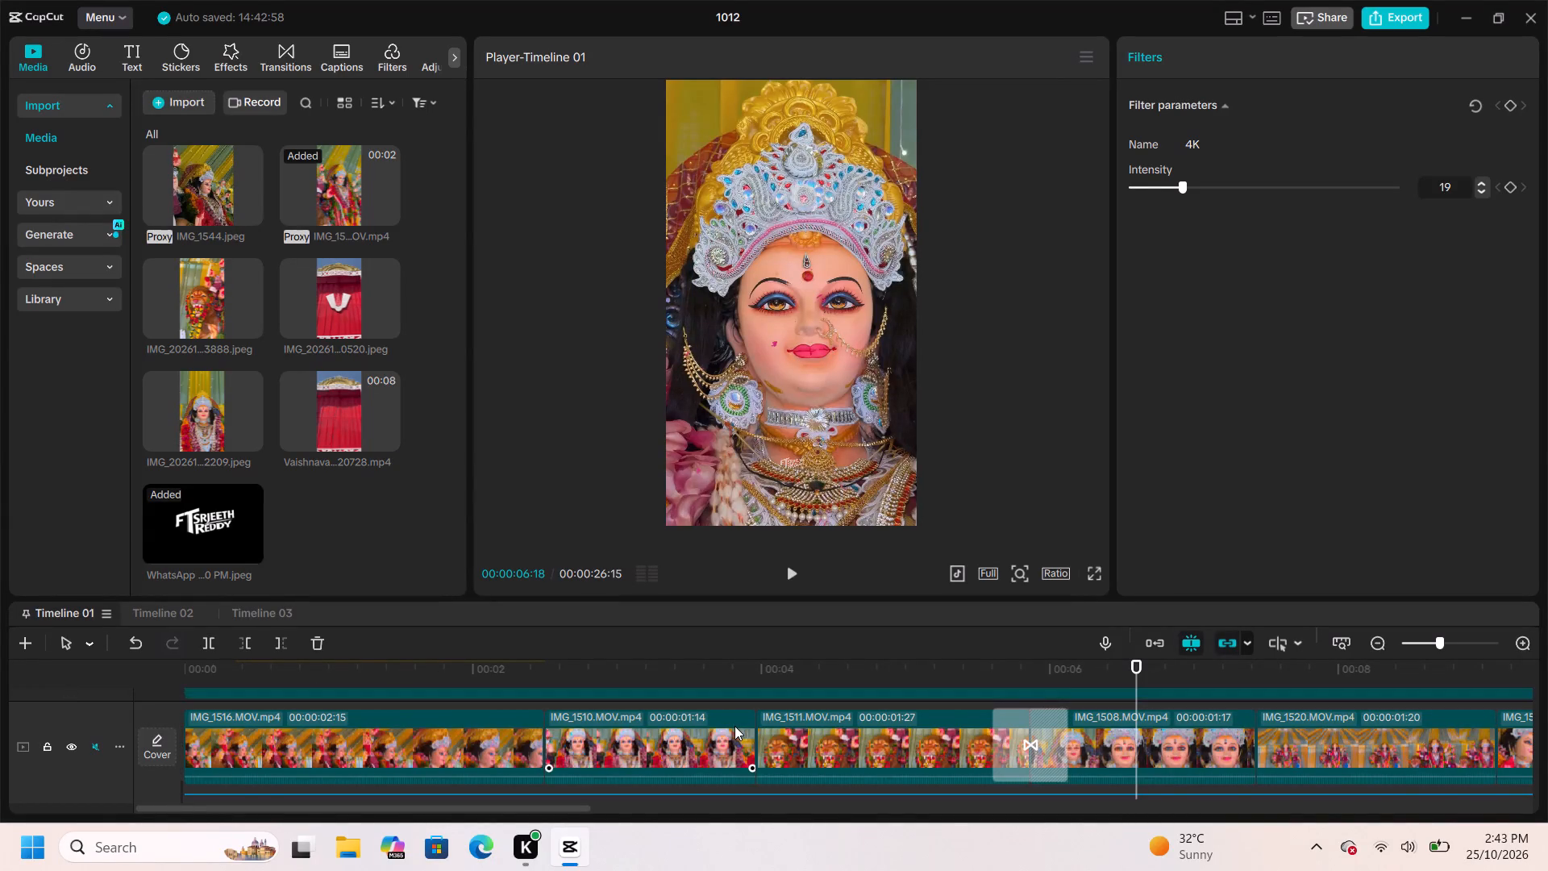
pyautogui.scroll(-2, 734, 726)
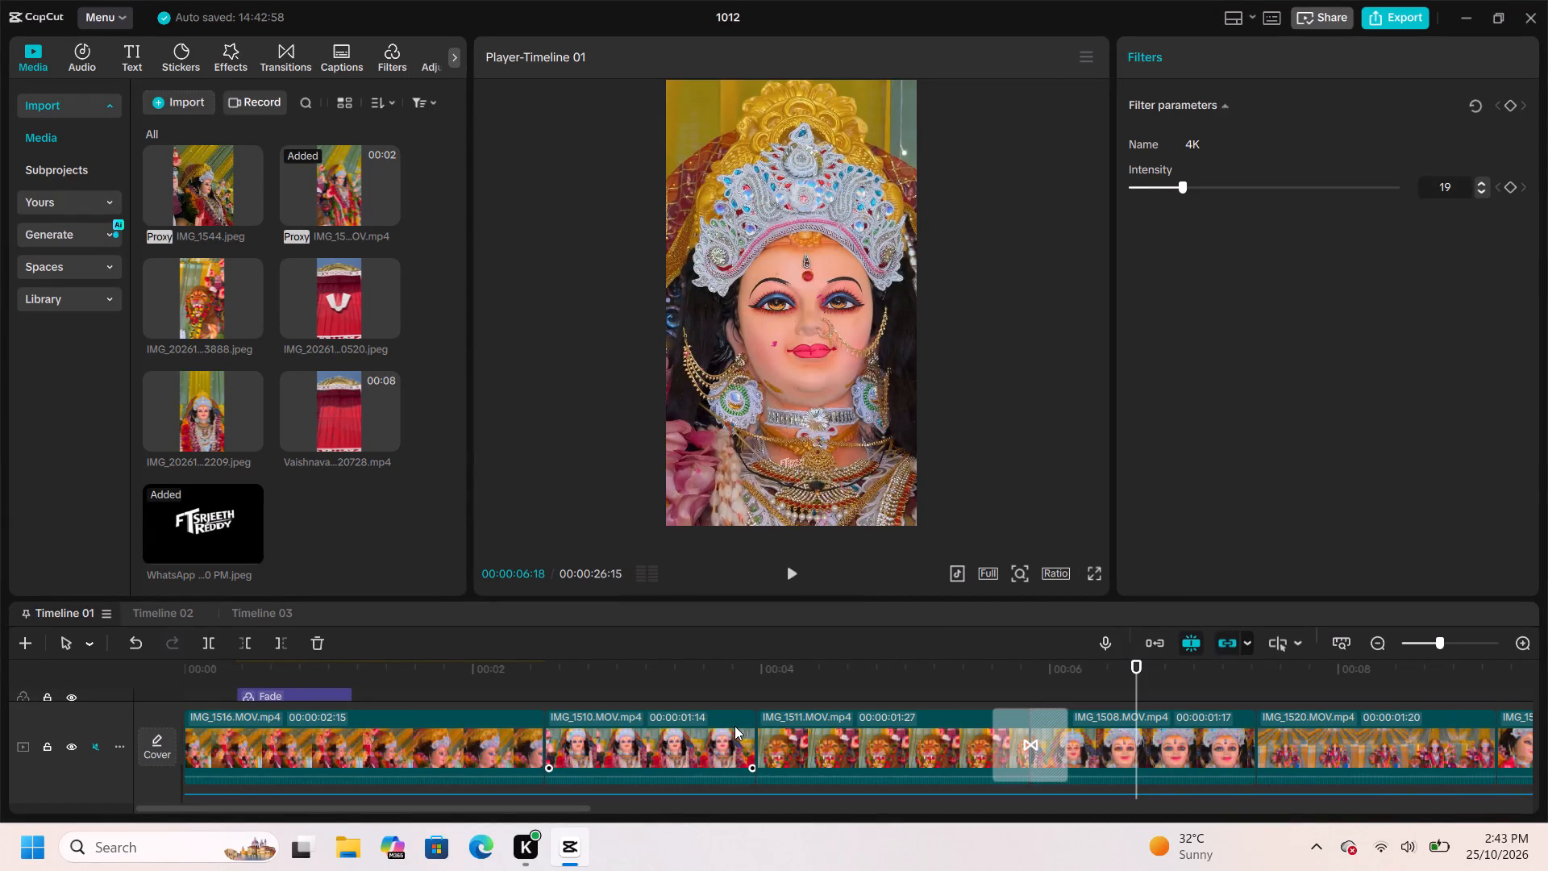
pyautogui.scroll(-1, 734, 726)
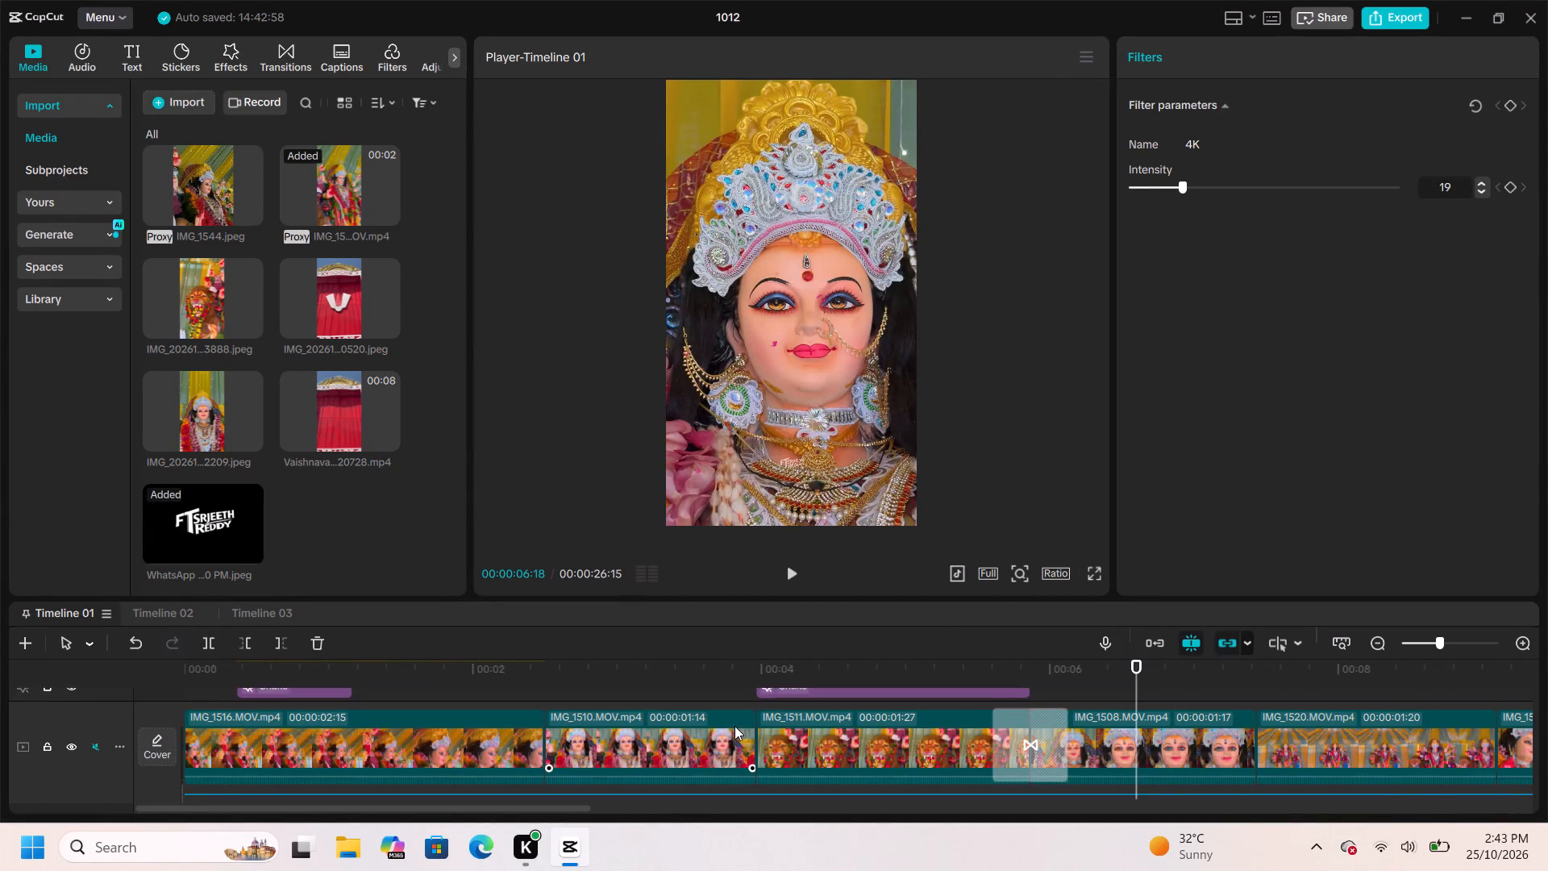
pyautogui.scroll(-1, 734, 726)
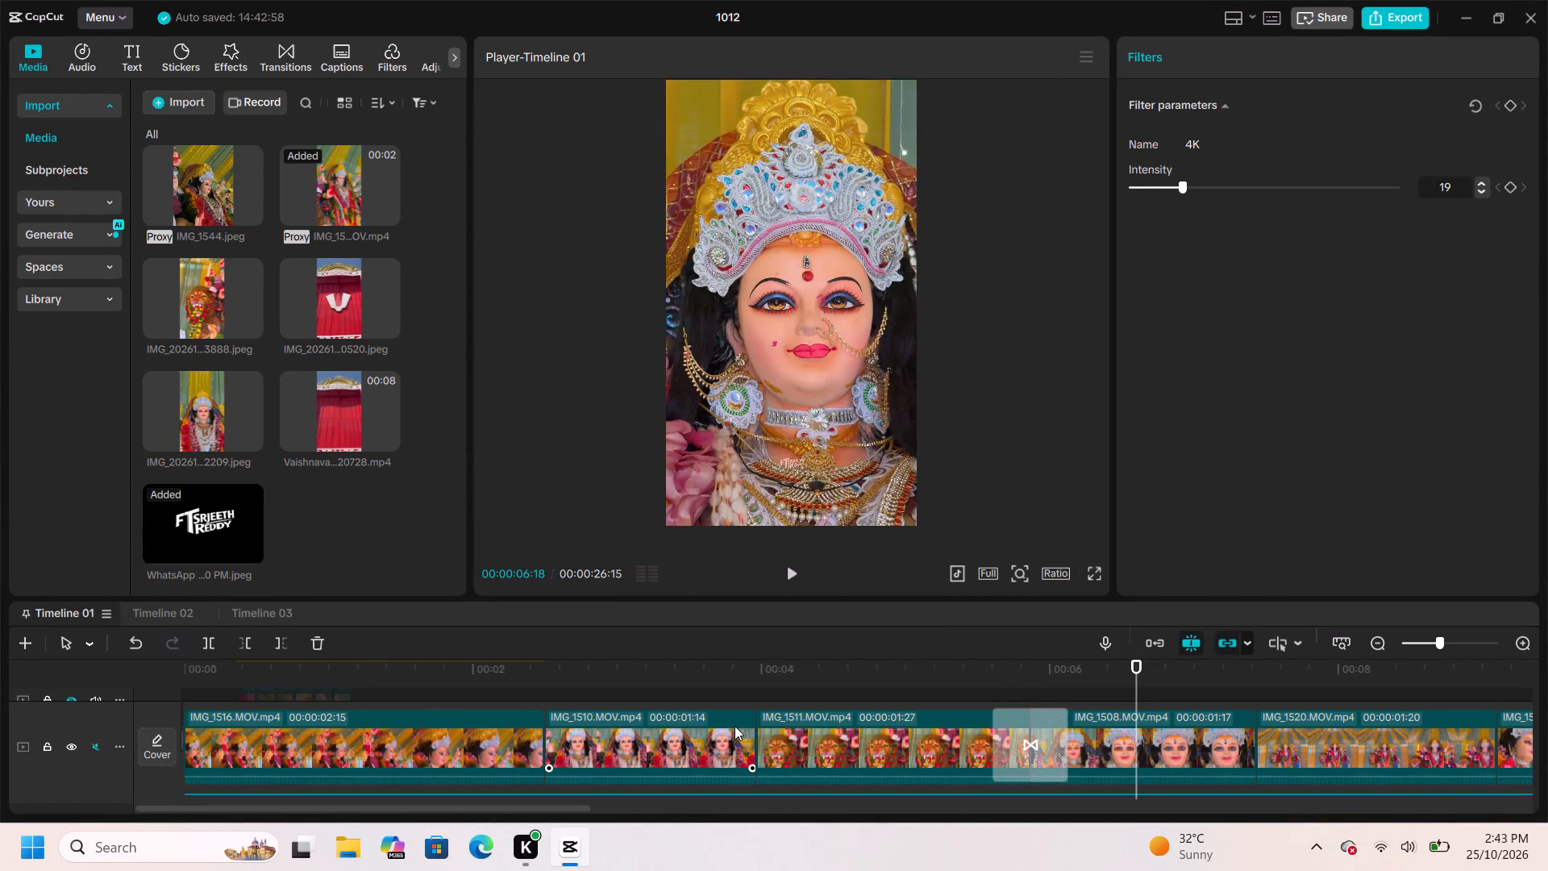
pyautogui.scroll(-2, 734, 726)
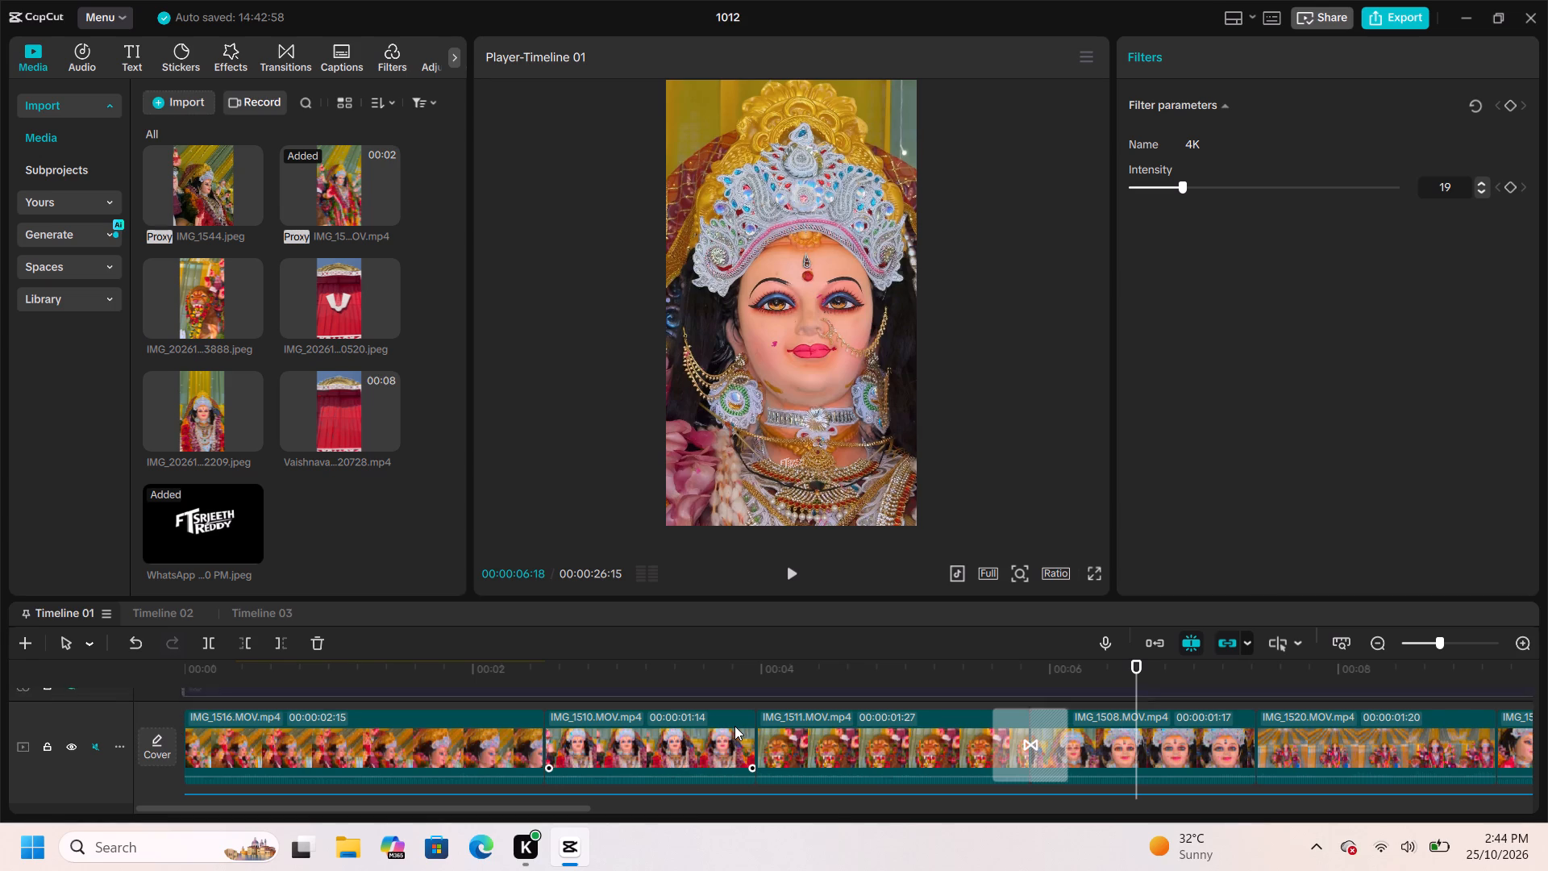
pyautogui.scroll(-1, 734, 726)
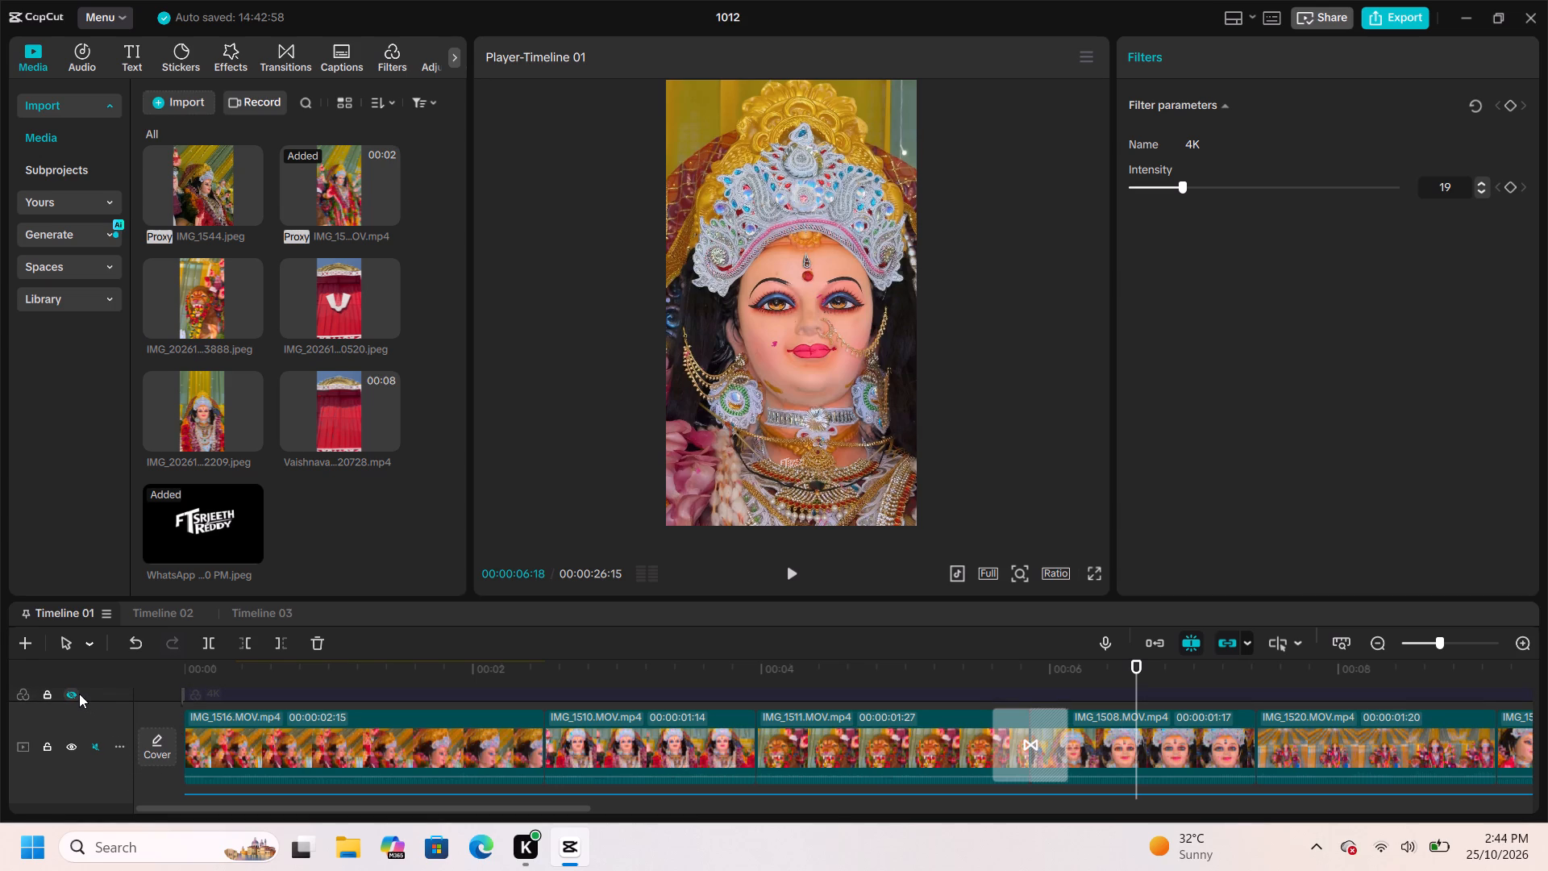
pyautogui.click(70, 697)
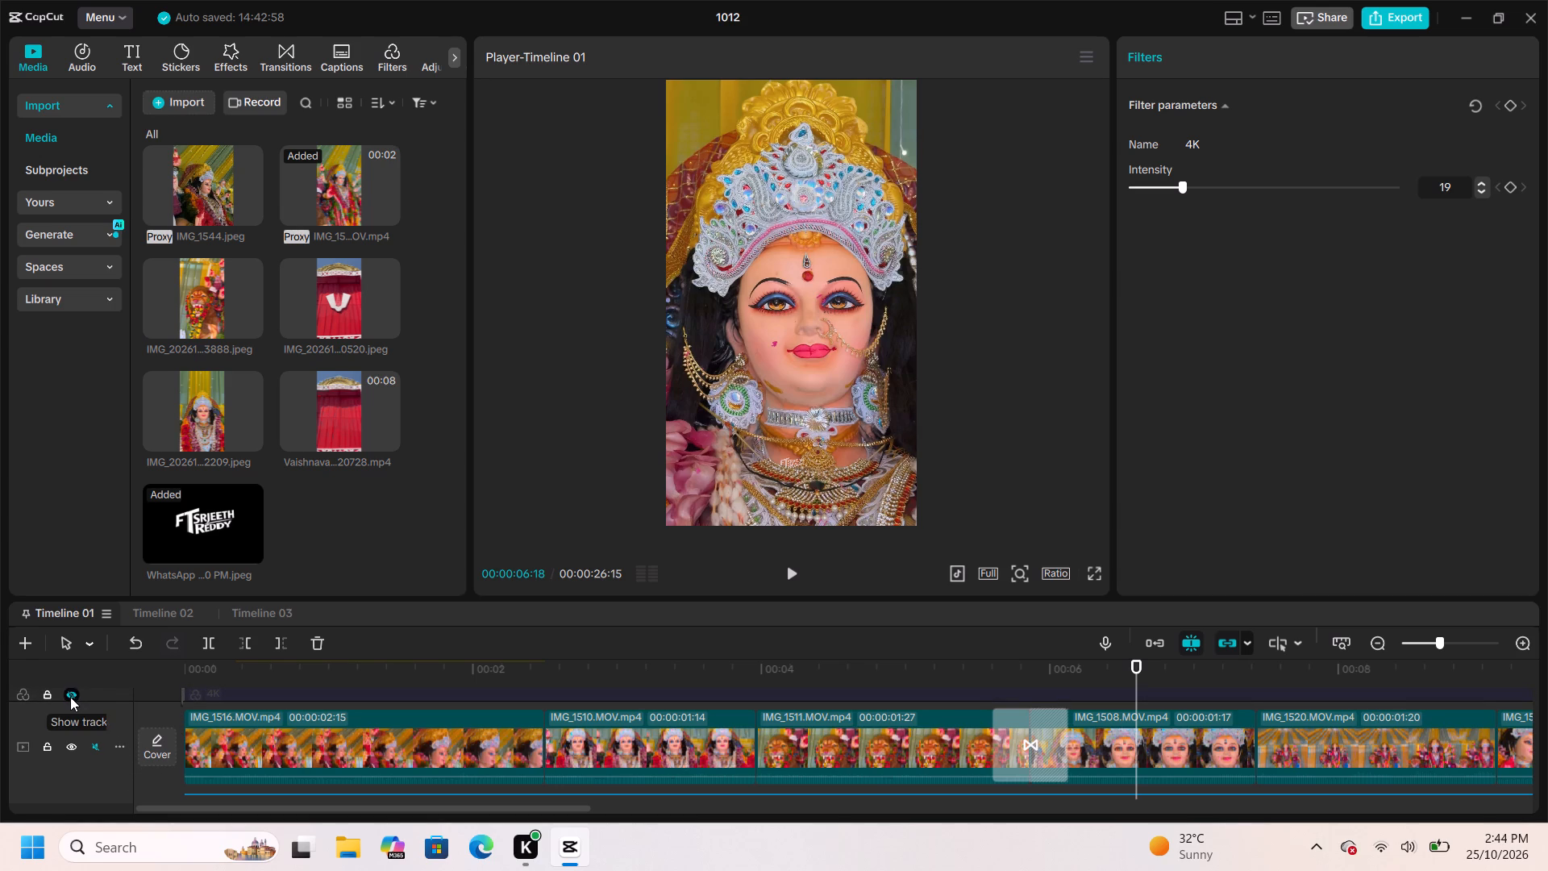
pyautogui.click(70, 697)
pyautogui.click(70, 697)
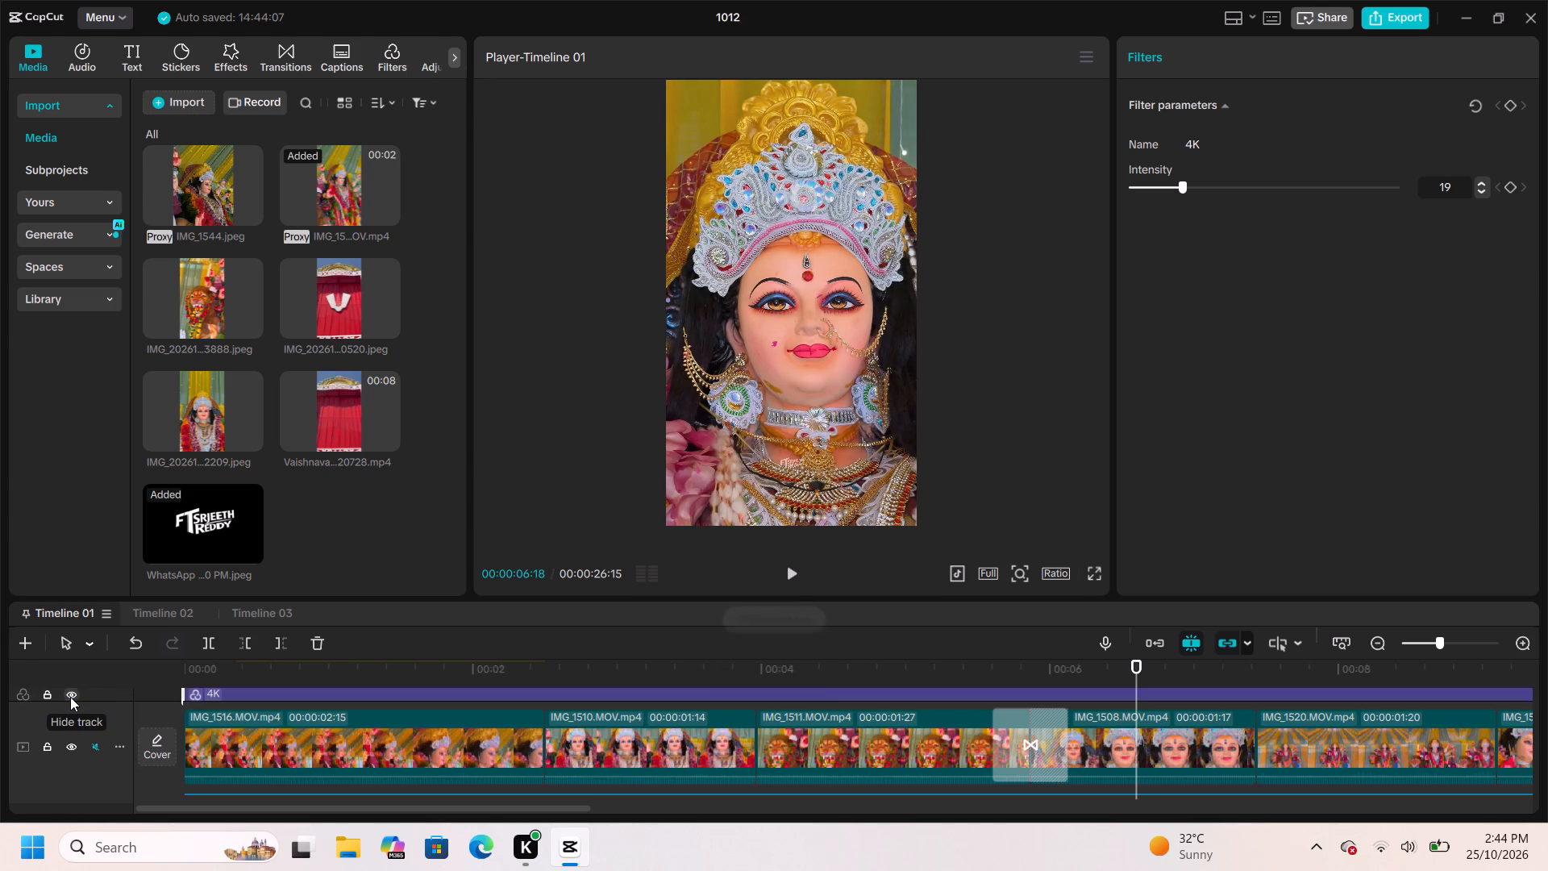
pyautogui.click(70, 697)
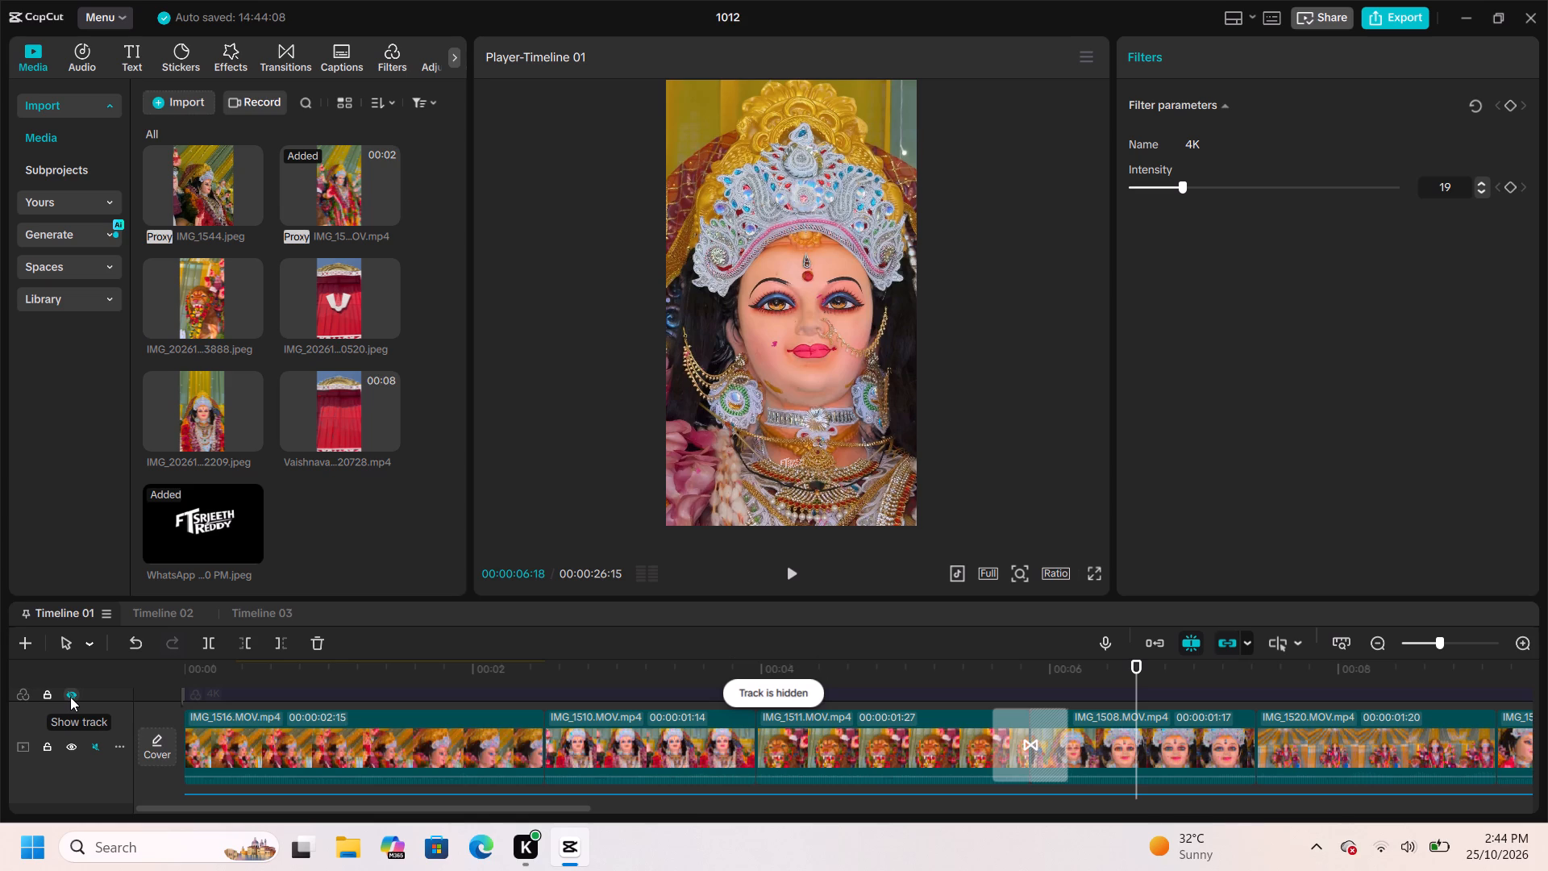
pyautogui.click(70, 696)
# Switch the Salt filter track off and on repeatedly to compare the same close-up, ending with the track shown.
pyautogui.scroll(-1, 70, 696)
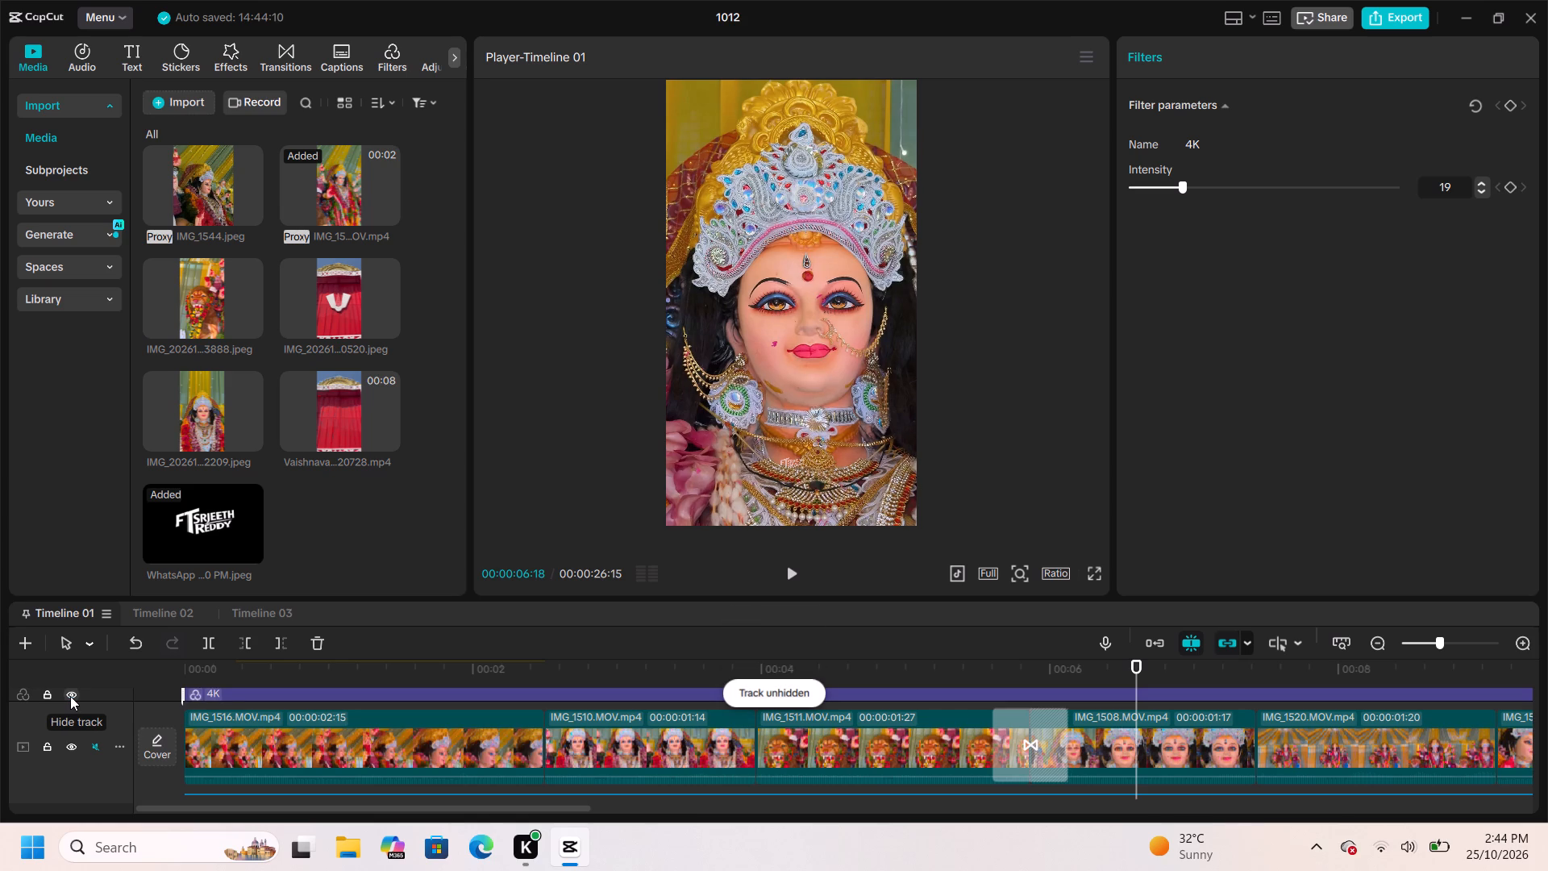
pyautogui.scroll(-1, 70, 696)
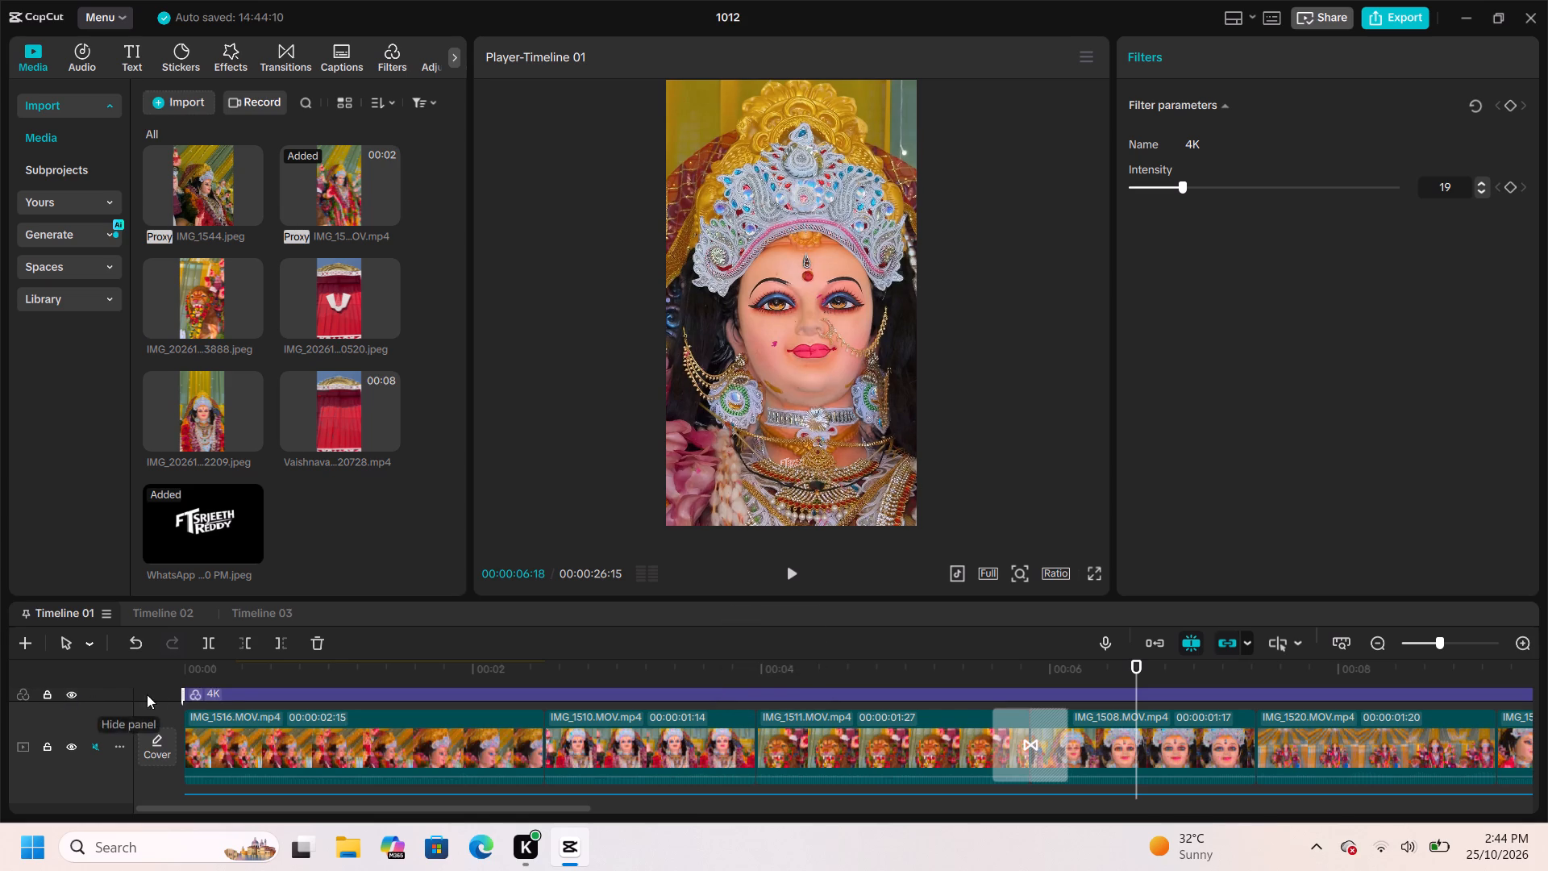
pyautogui.scroll(-1, 231, 690)
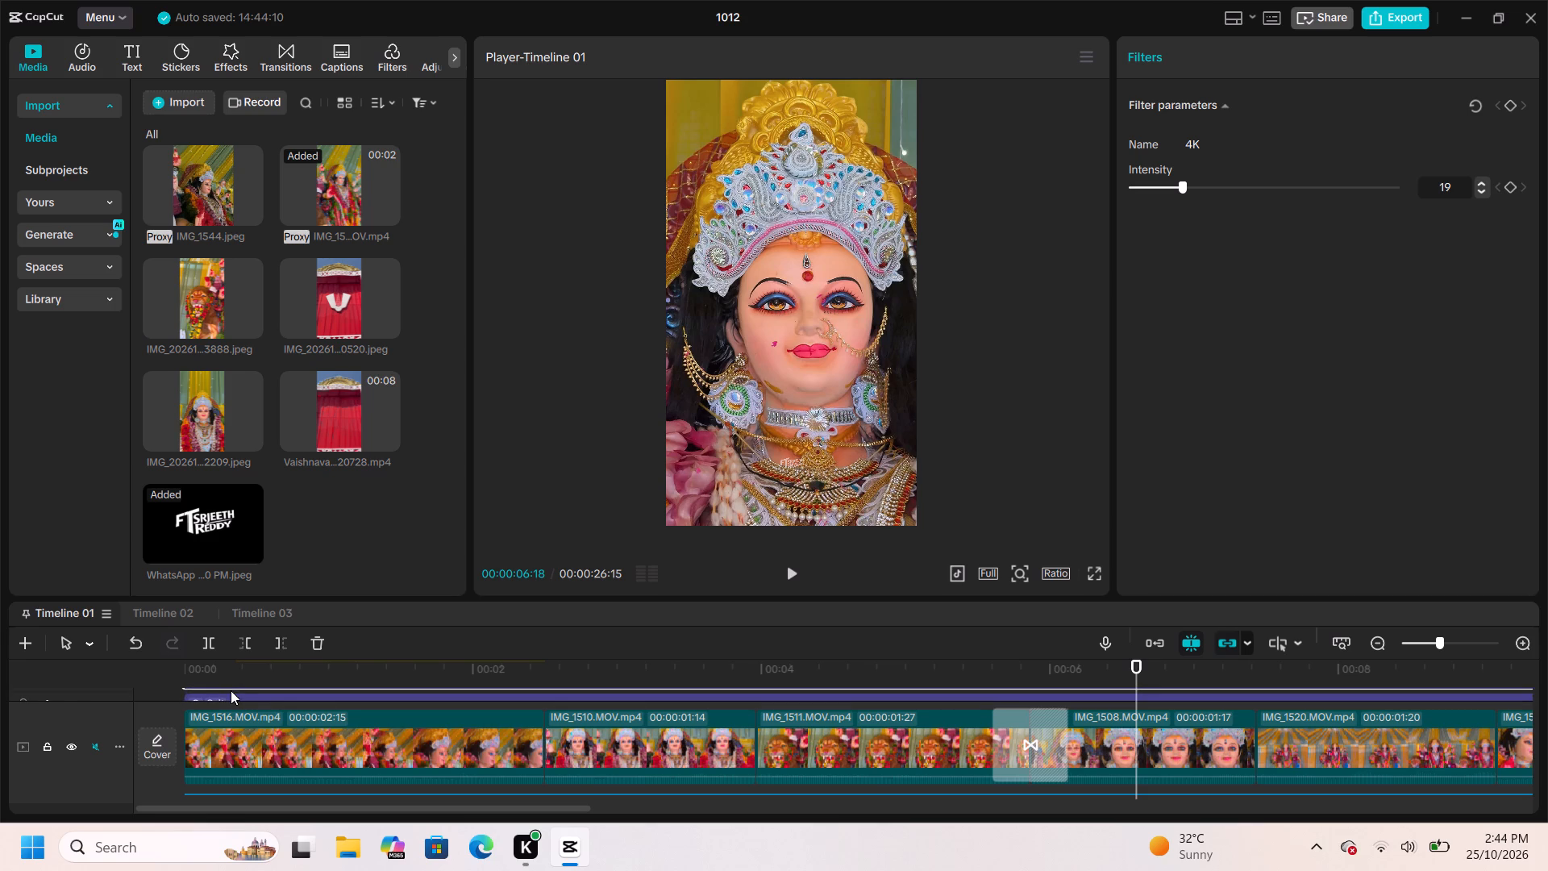
pyautogui.scroll(-1, 231, 690)
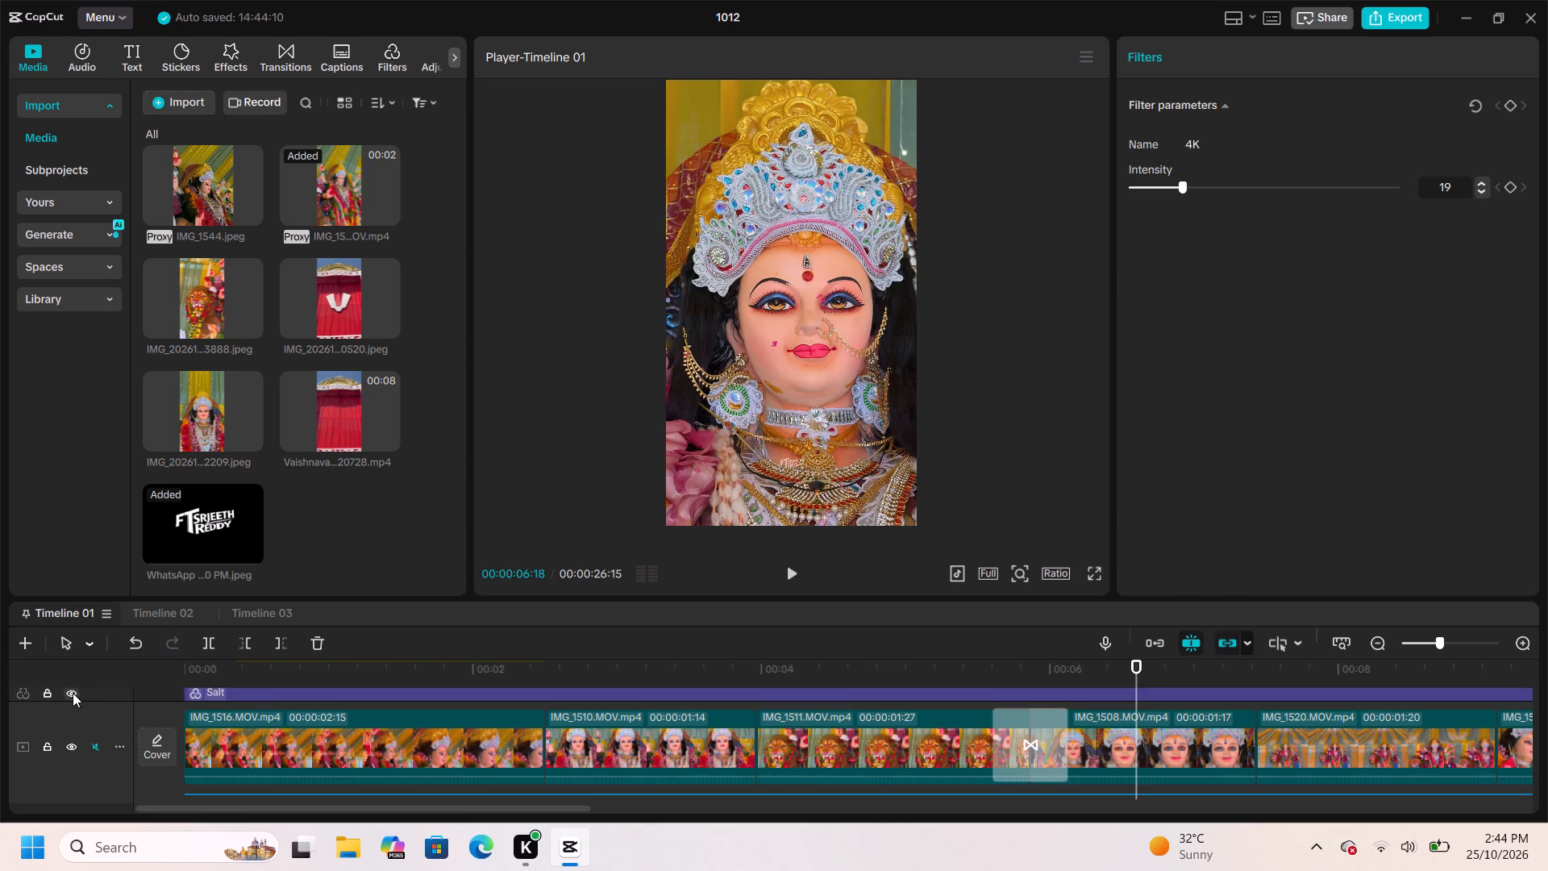
pyautogui.click(73, 693)
pyautogui.click(73, 693)
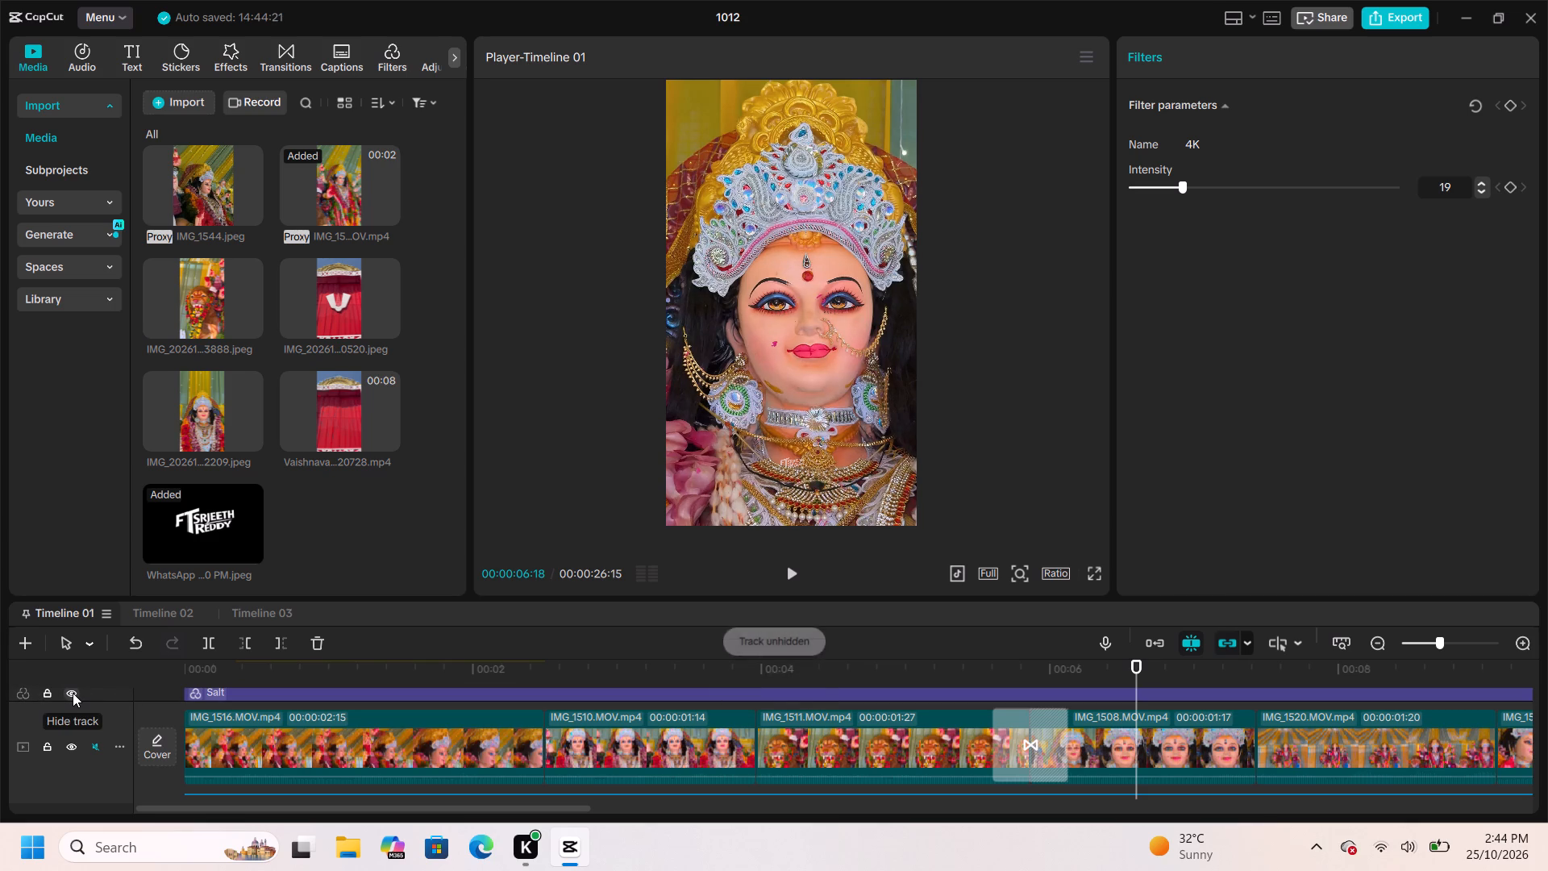
pyautogui.click(73, 693)
pyautogui.click(73, 693)
pyautogui.click(73, 693)
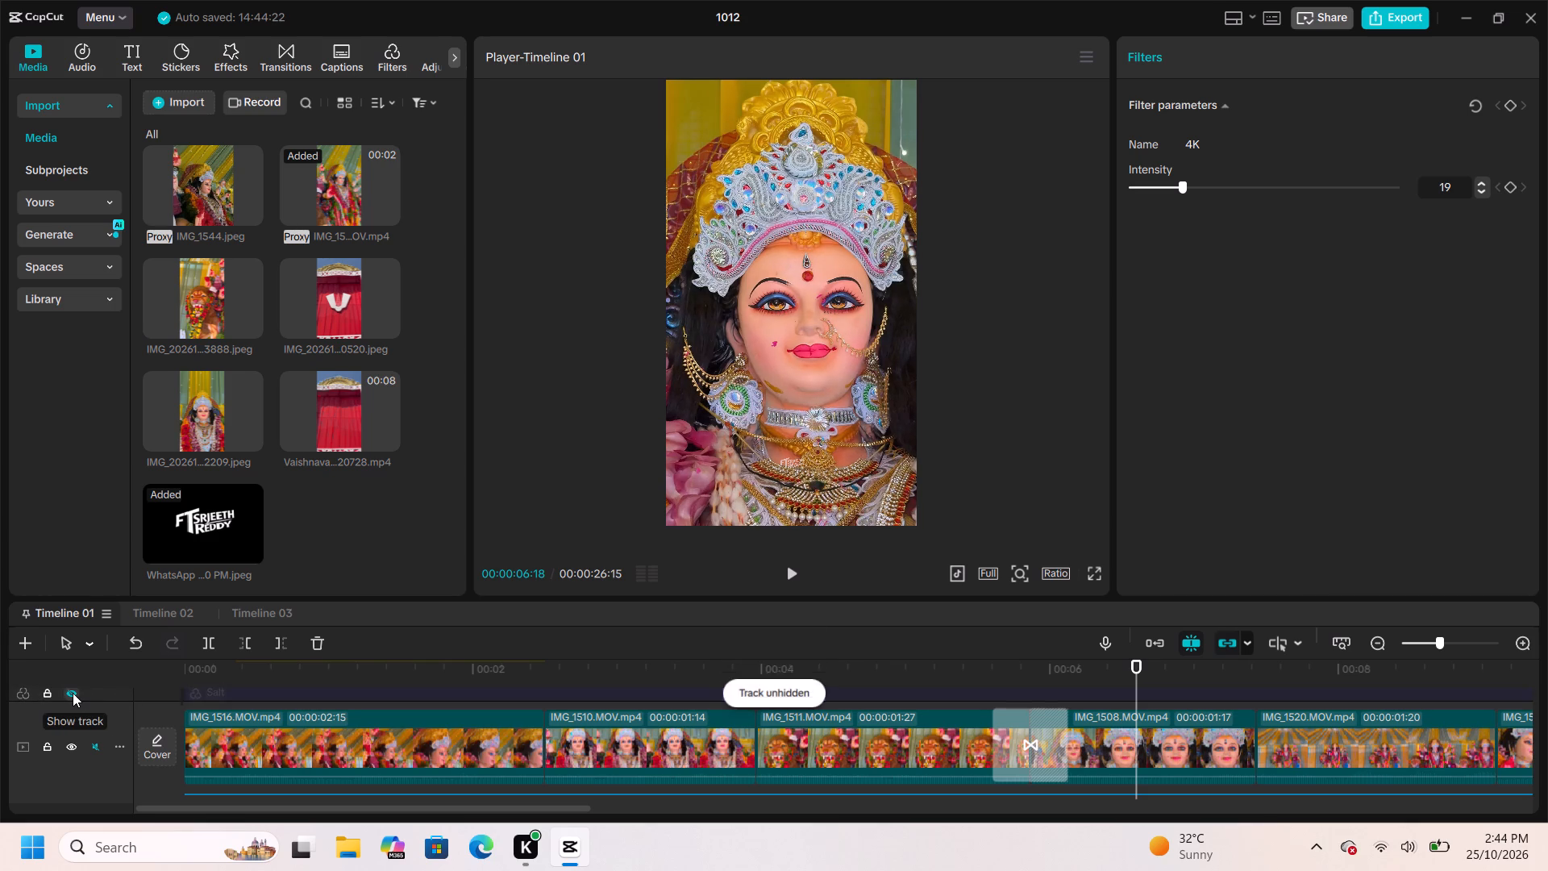
pyautogui.click(73, 693)
# Play on from the goddess close-up to about 00:10 while toggling the Salt filter track, ending with it shown.
pyautogui.press('space')
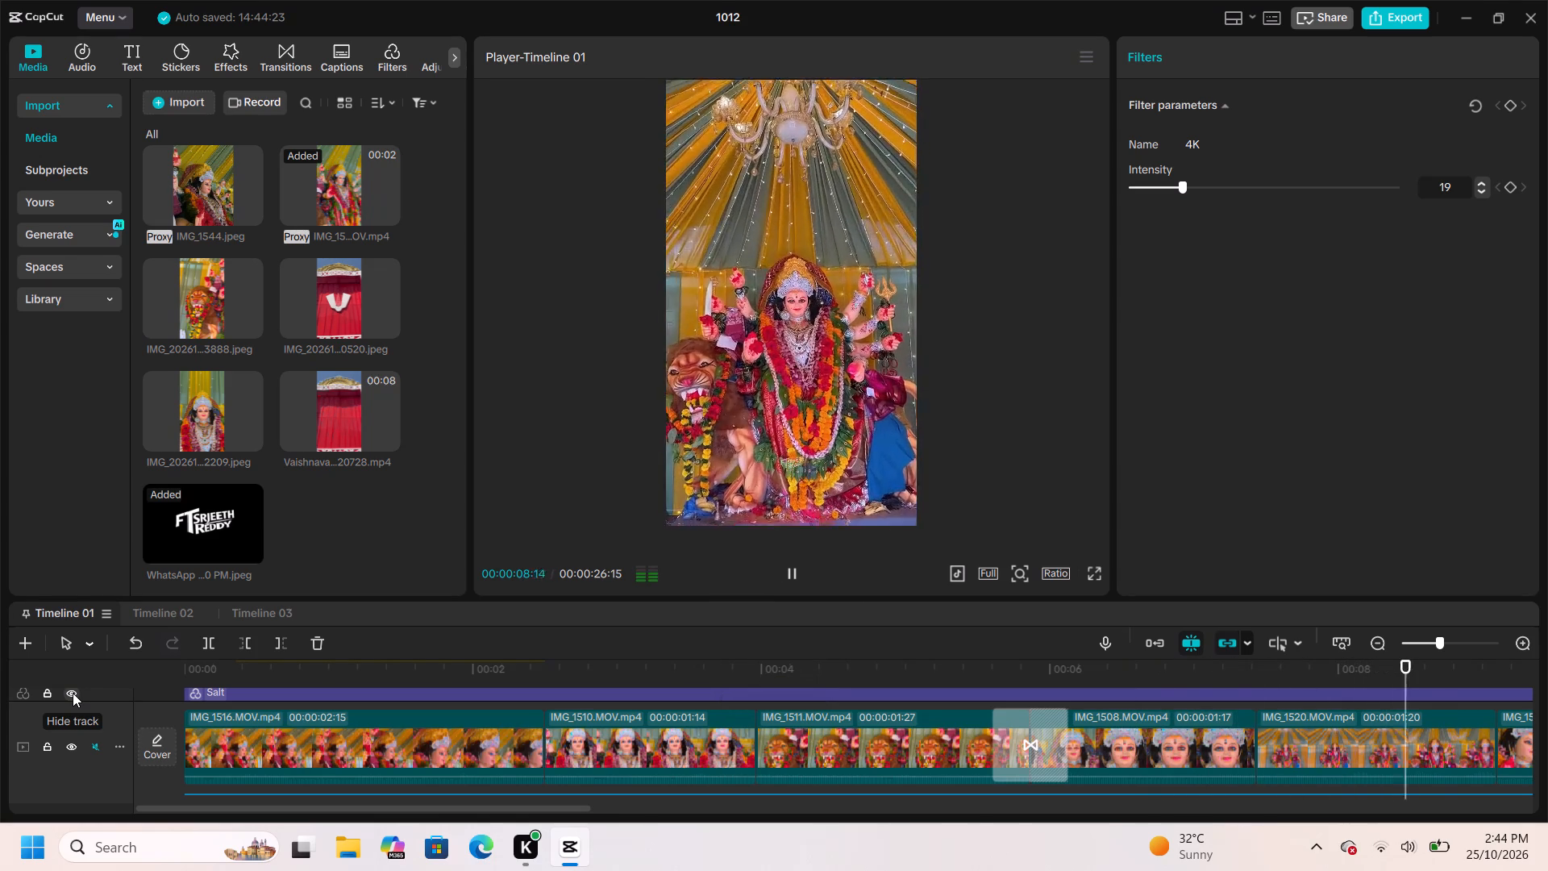
pyautogui.click(73, 693)
pyautogui.click(73, 693)
pyautogui.press('space')
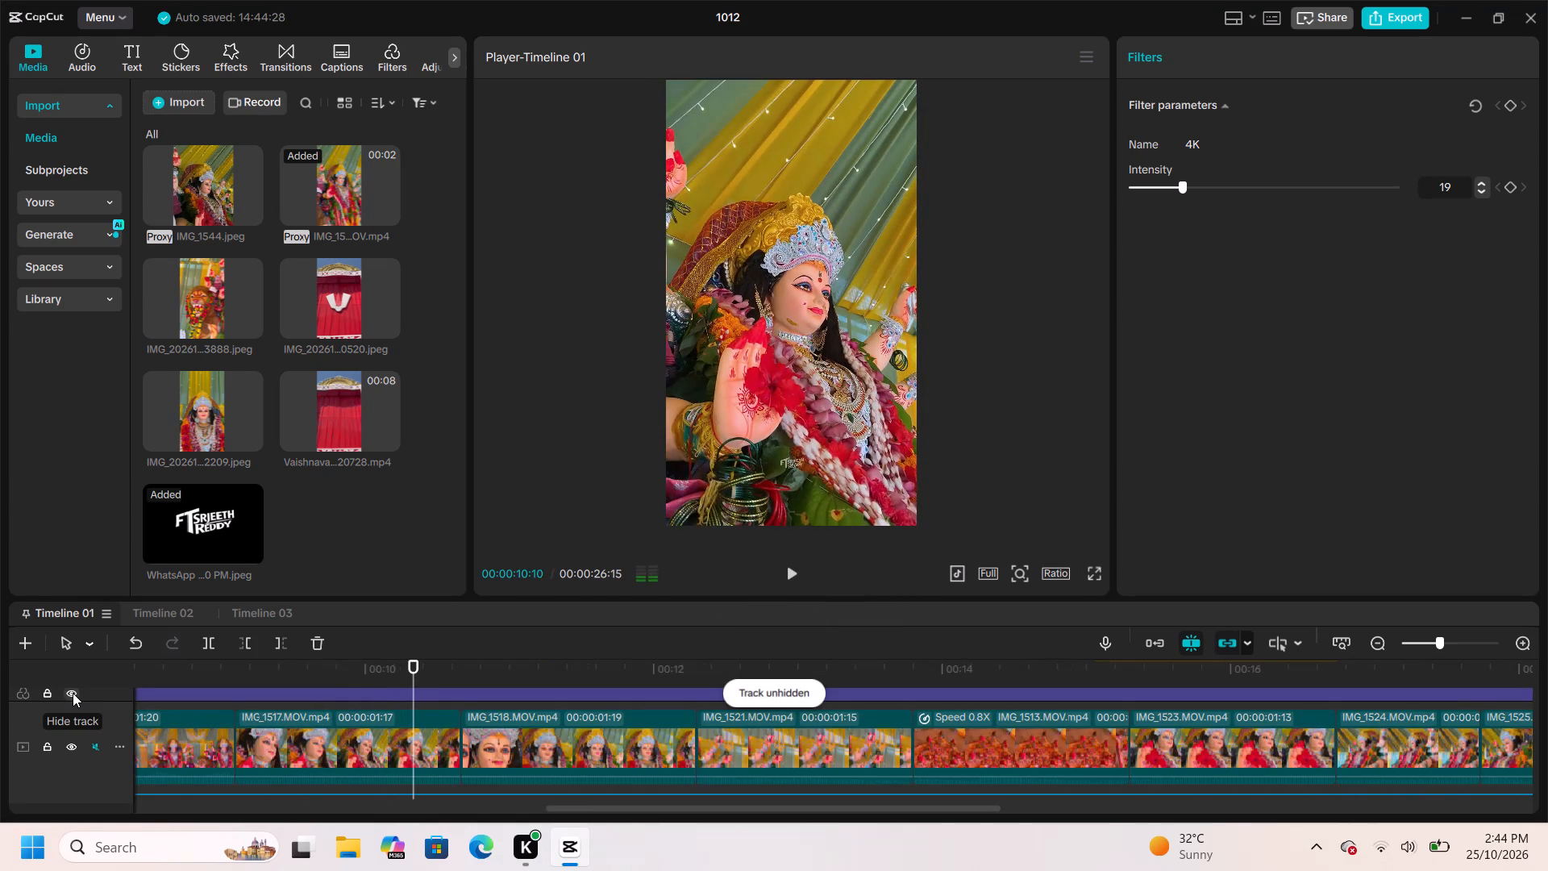
# Enlarge the timeline area by shrinking the preview so that more tracks fit in view.
pyautogui.scroll(-1, 201, 700)
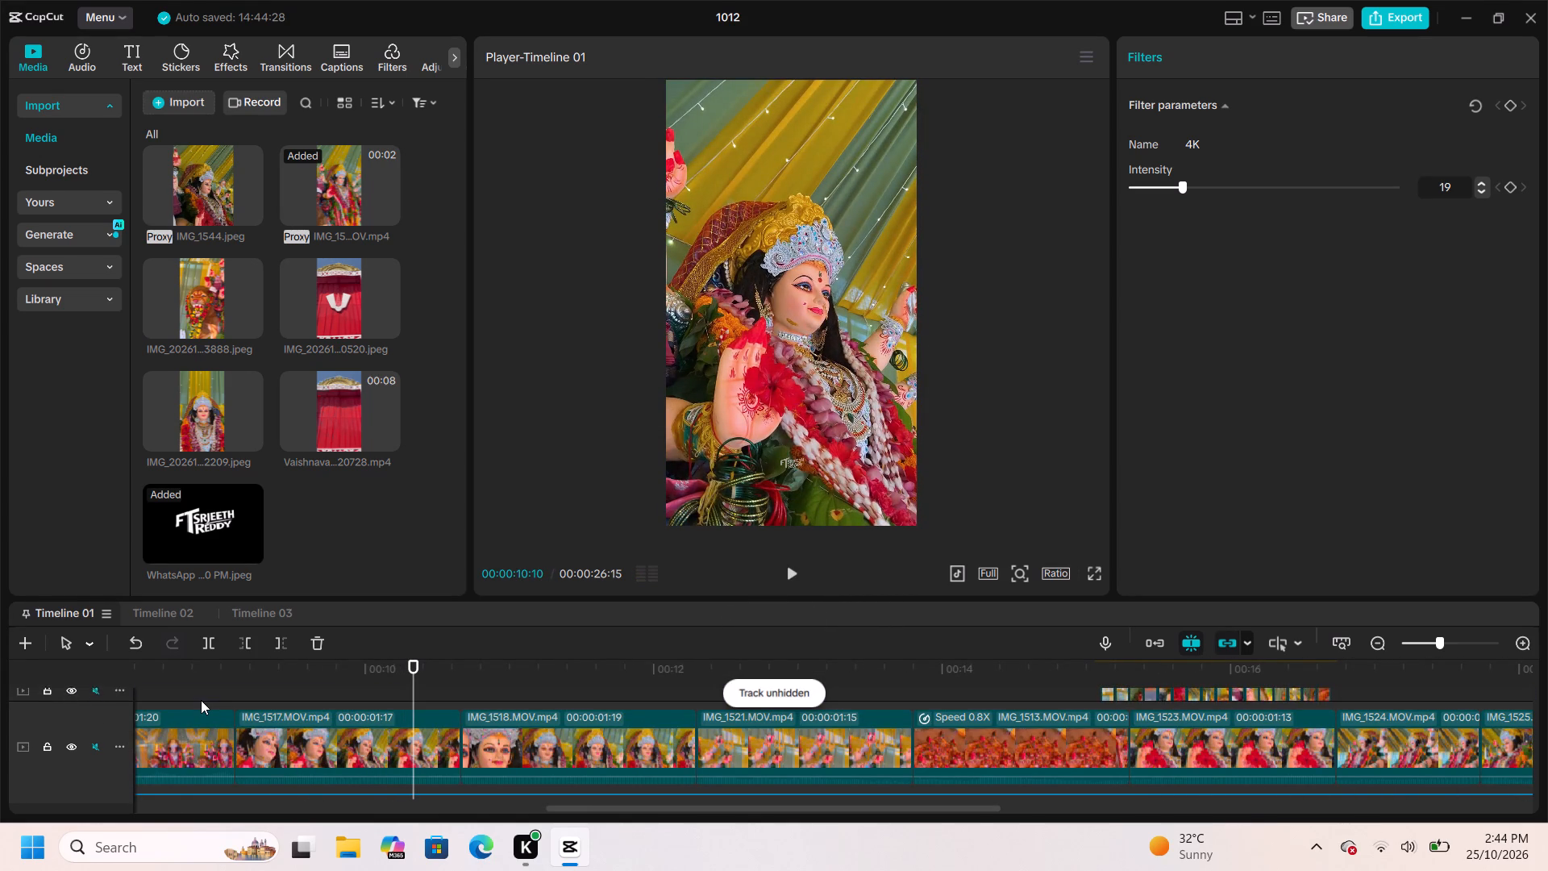
pyautogui.scroll(-1, 201, 700)
pyautogui.hscroll(1, 201, 700)
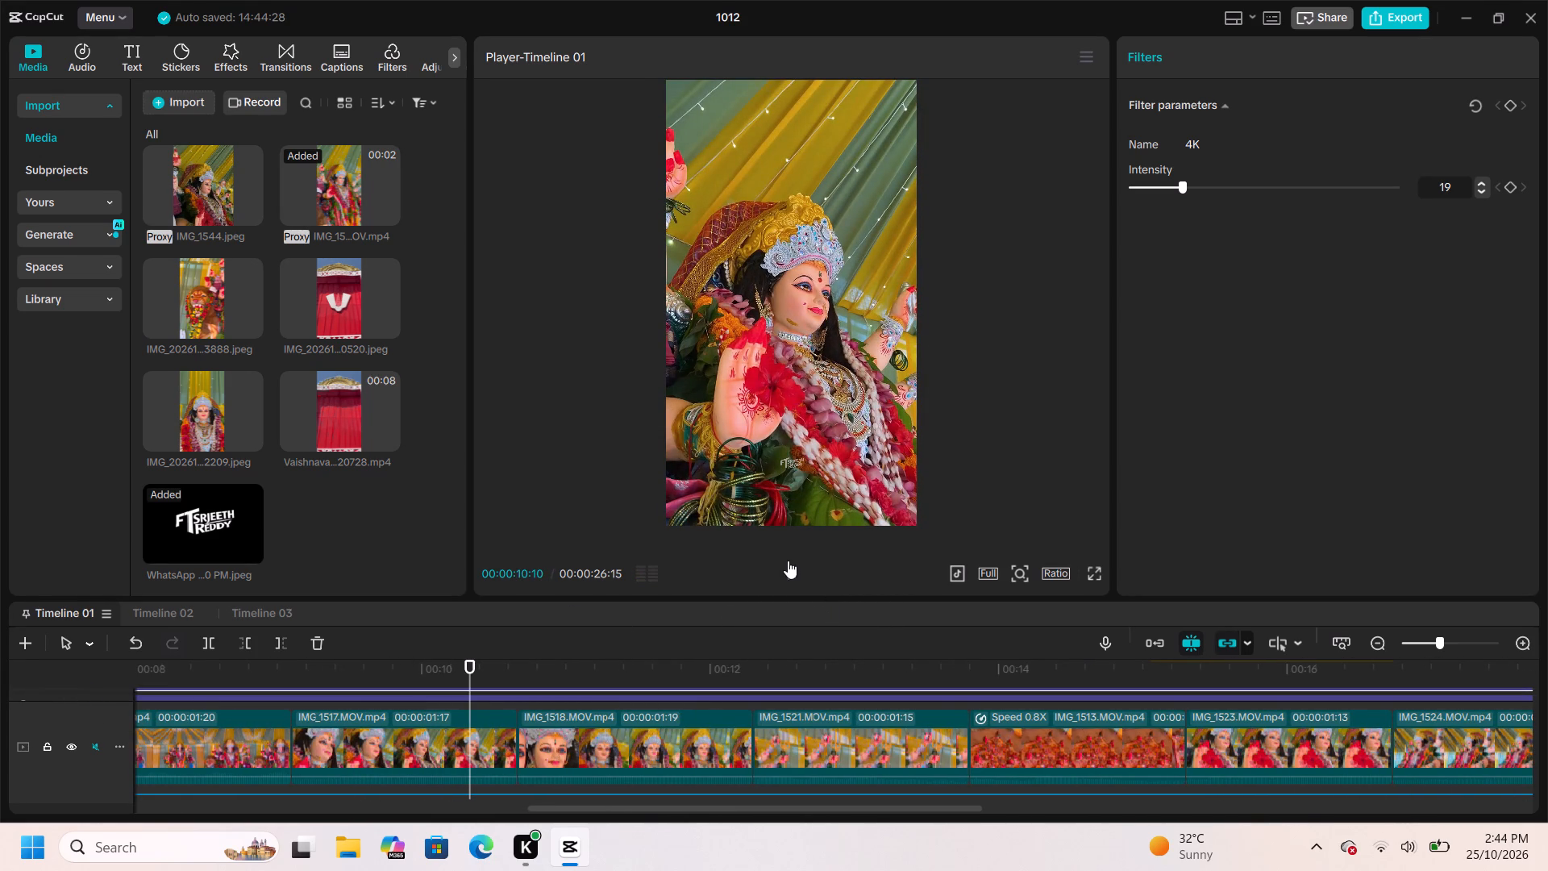
pyautogui.moveTo(781, 598); pyautogui.dragTo(761, 278)
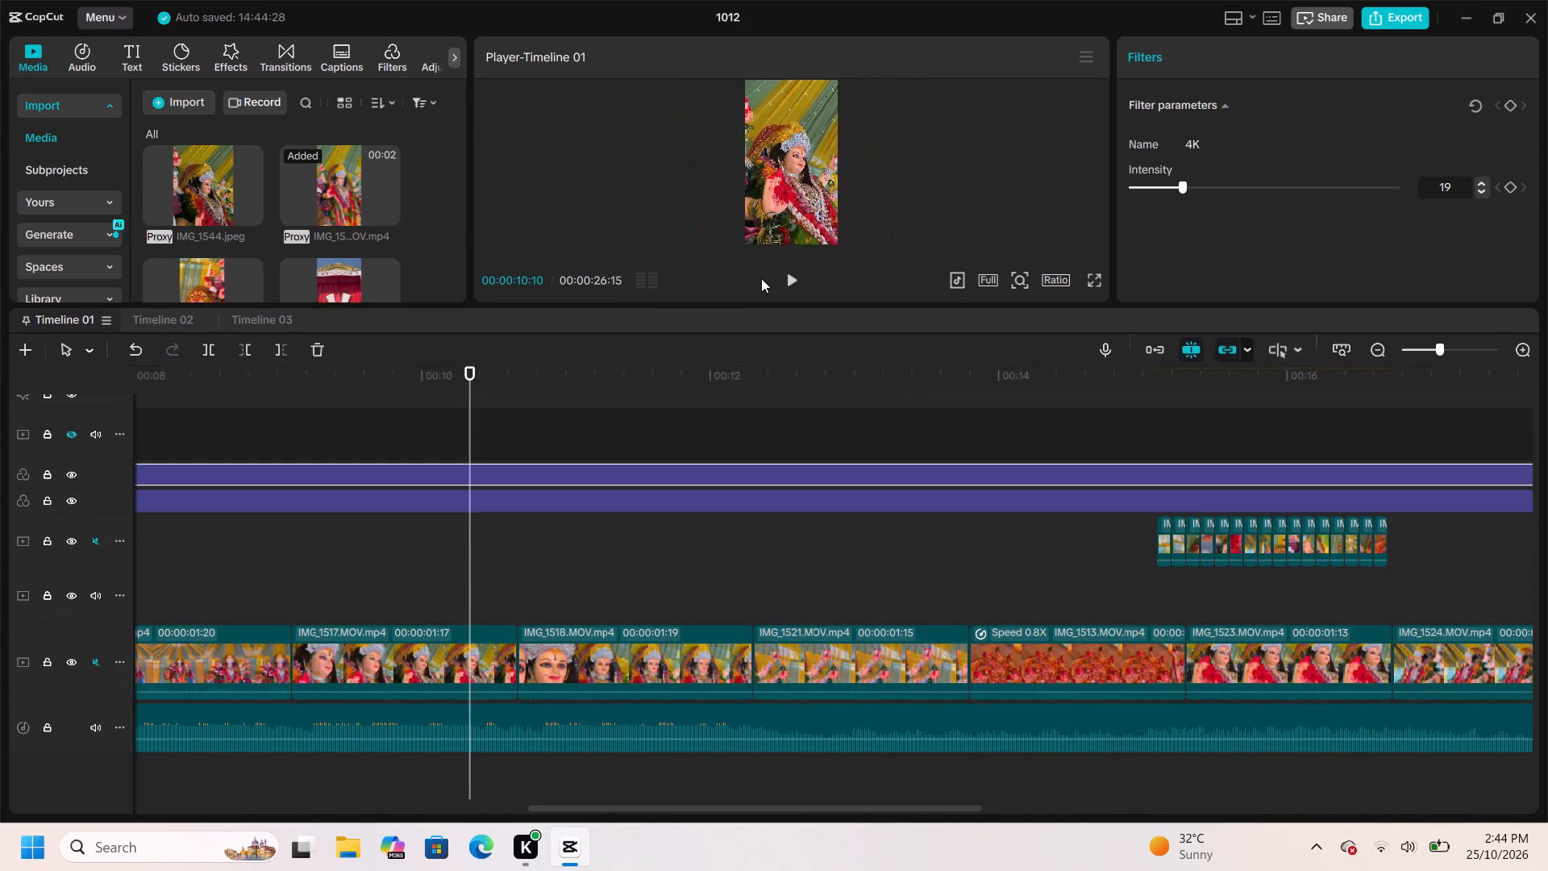
pyautogui.moveTo(761, 278); pyautogui.dragTo(762, 154)
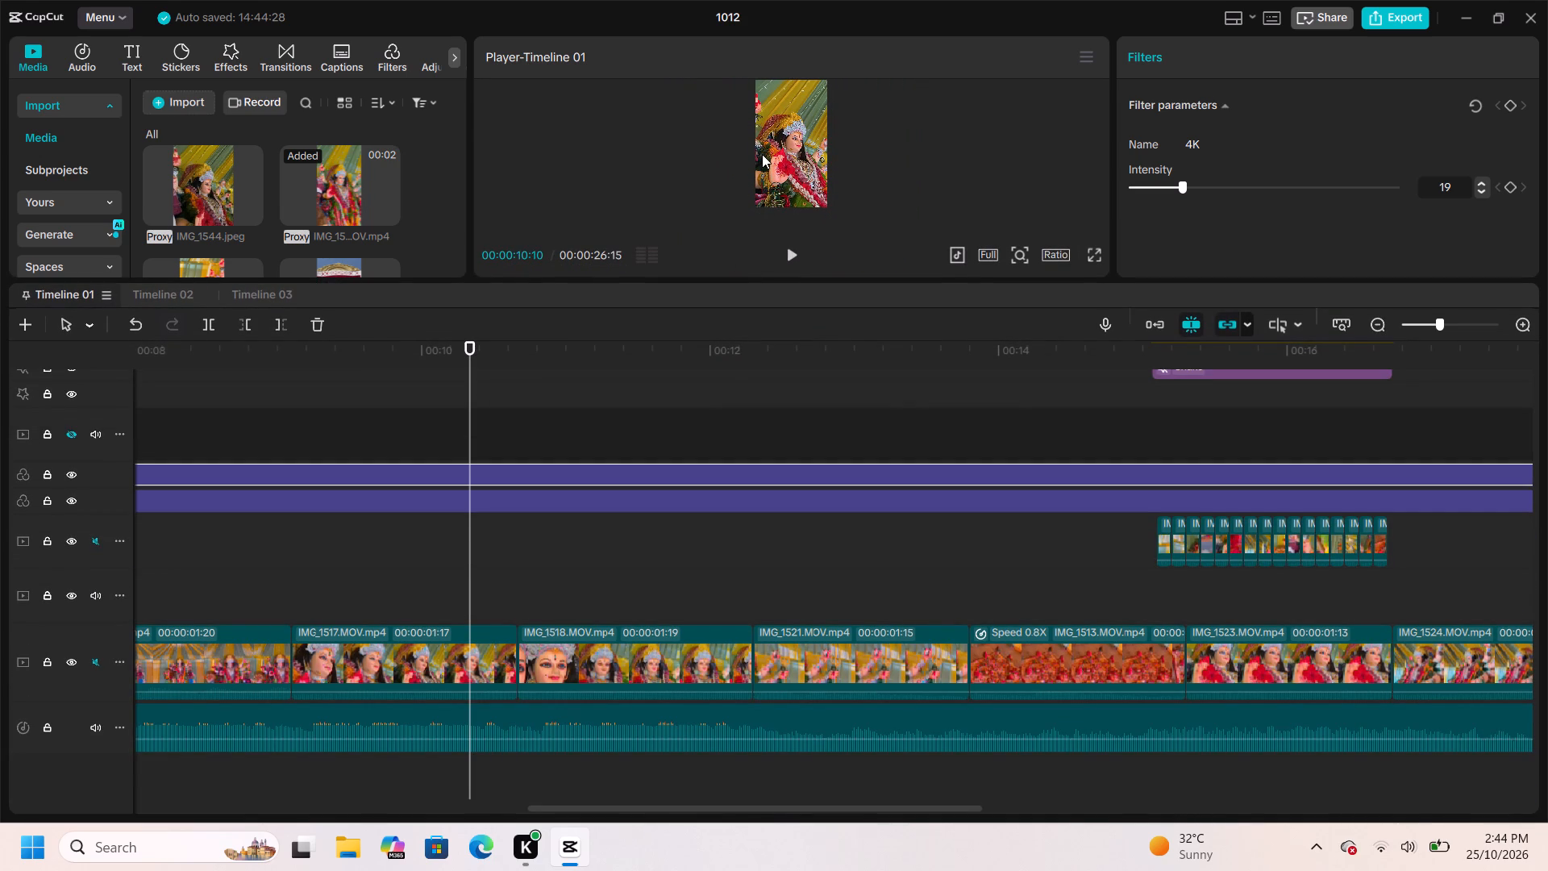
# Examine the effect, filter and overlay tracks along the timeline, including the run of short overlay clips between about 00:15 and 00:16.
pyautogui.scroll(3, 705, 426)
pyautogui.hscroll(1, 705, 426)
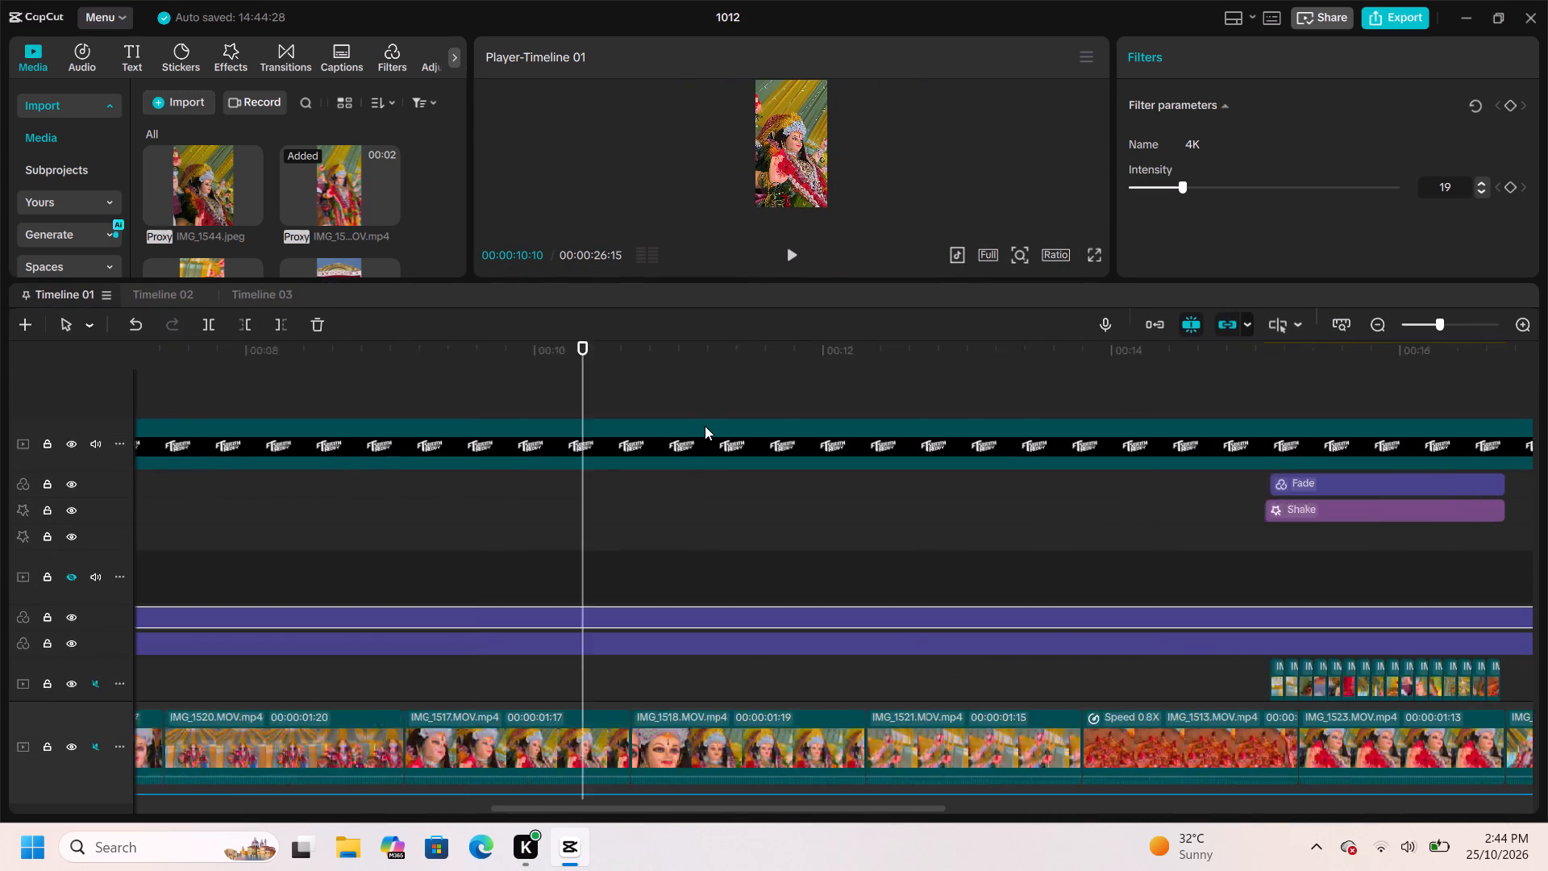
pyautogui.hscroll(6, 705, 426)
pyautogui.scroll(-1, 705, 426)
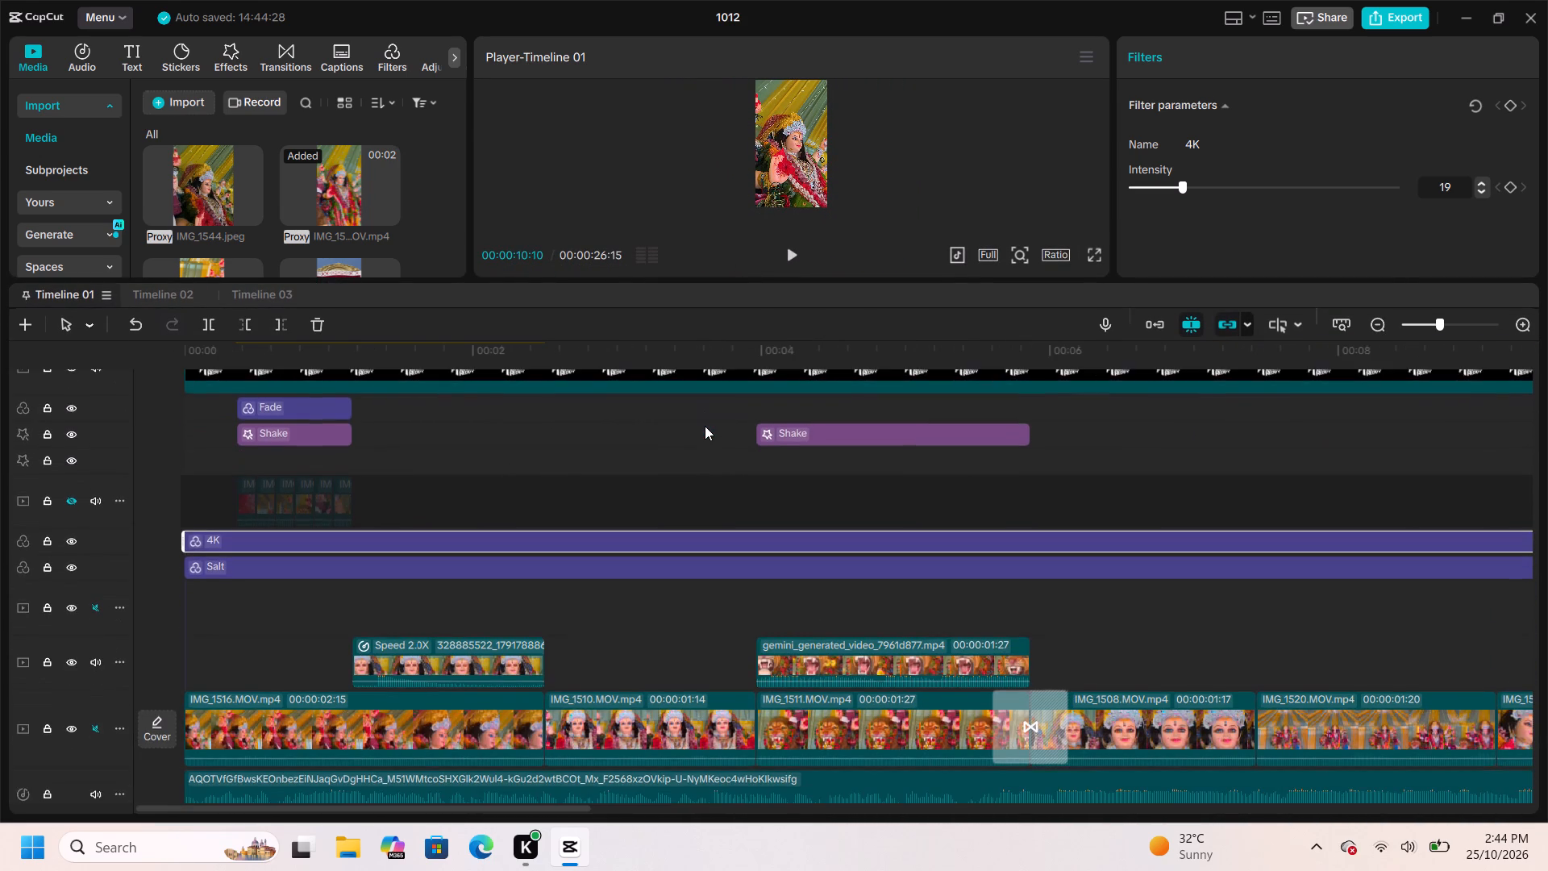
pyautogui.scroll(1, 705, 426)
pyautogui.hscroll(1, 705, 426)
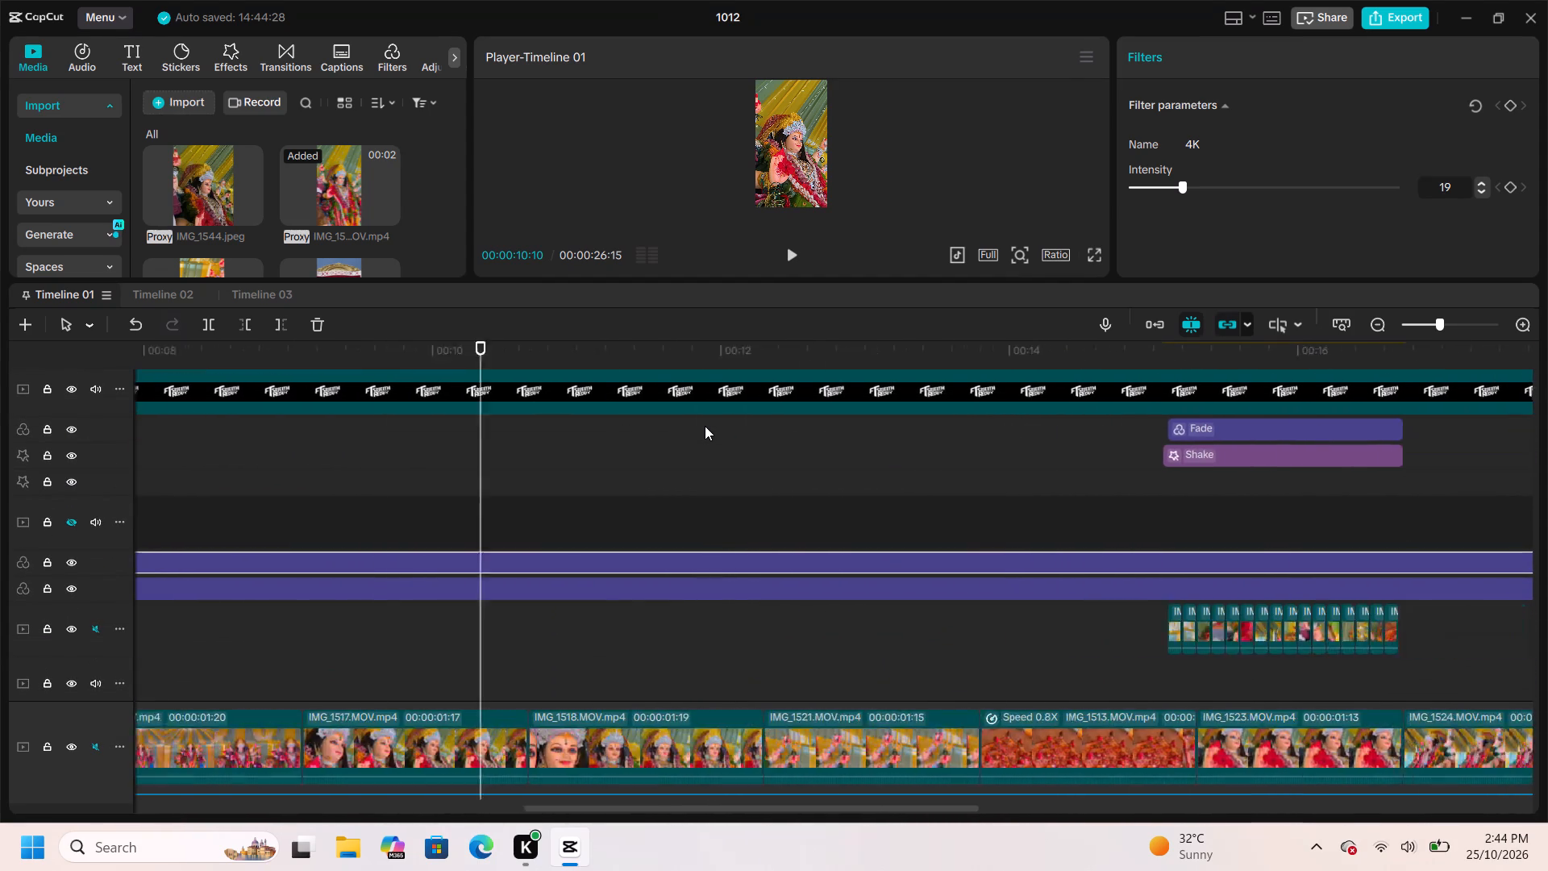
pyautogui.hscroll(1, 705, 426)
pyautogui.scroll(-1, 705, 426)
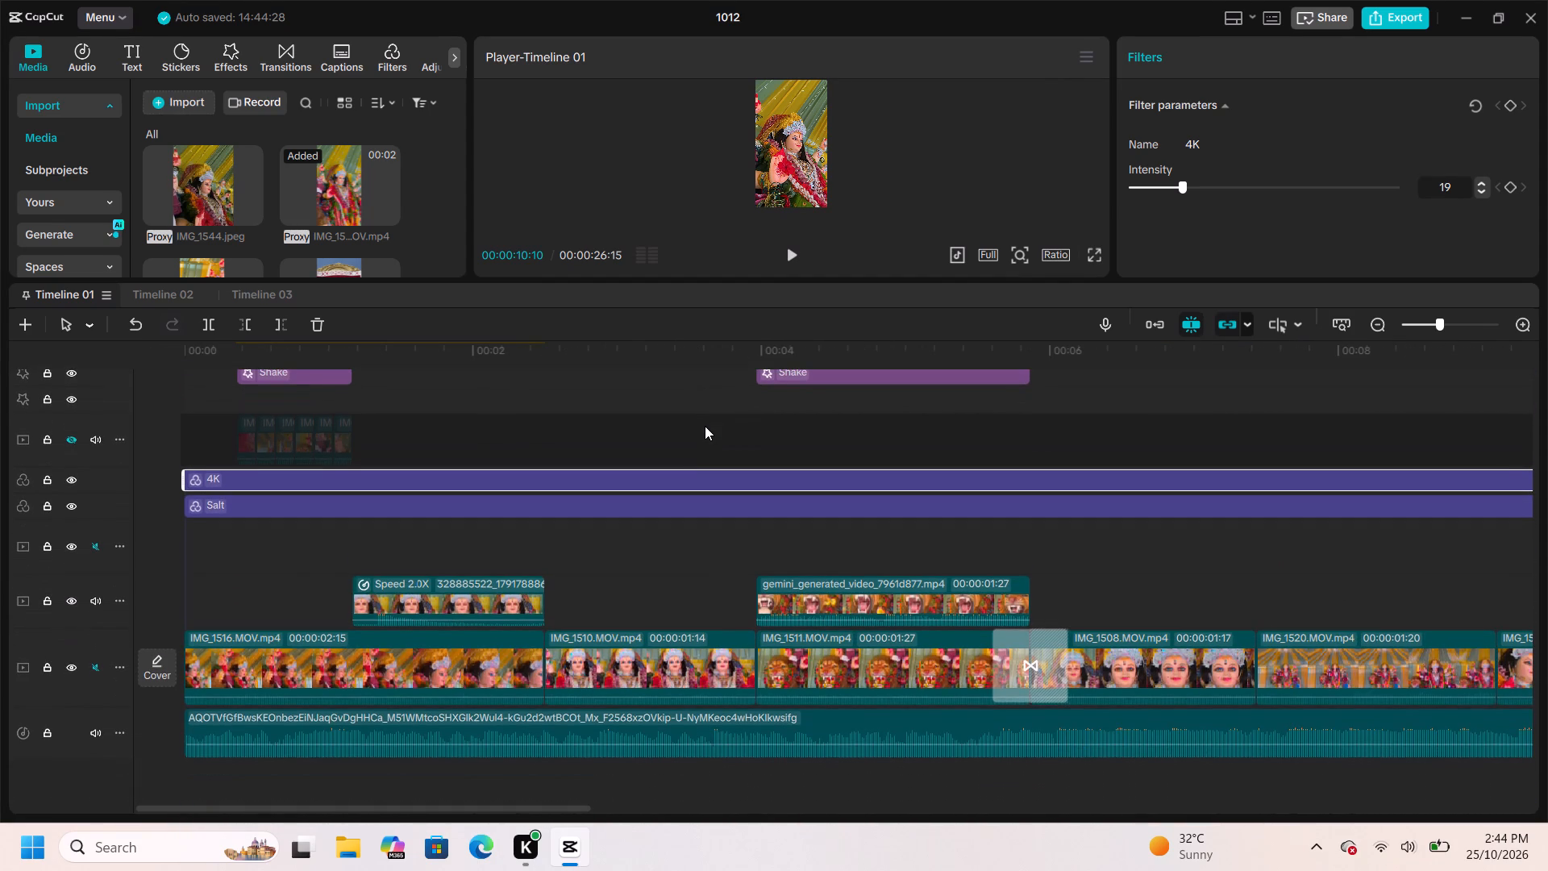
pyautogui.scroll(-1, 683, 482)
pyautogui.hscroll(-6, 683, 482)
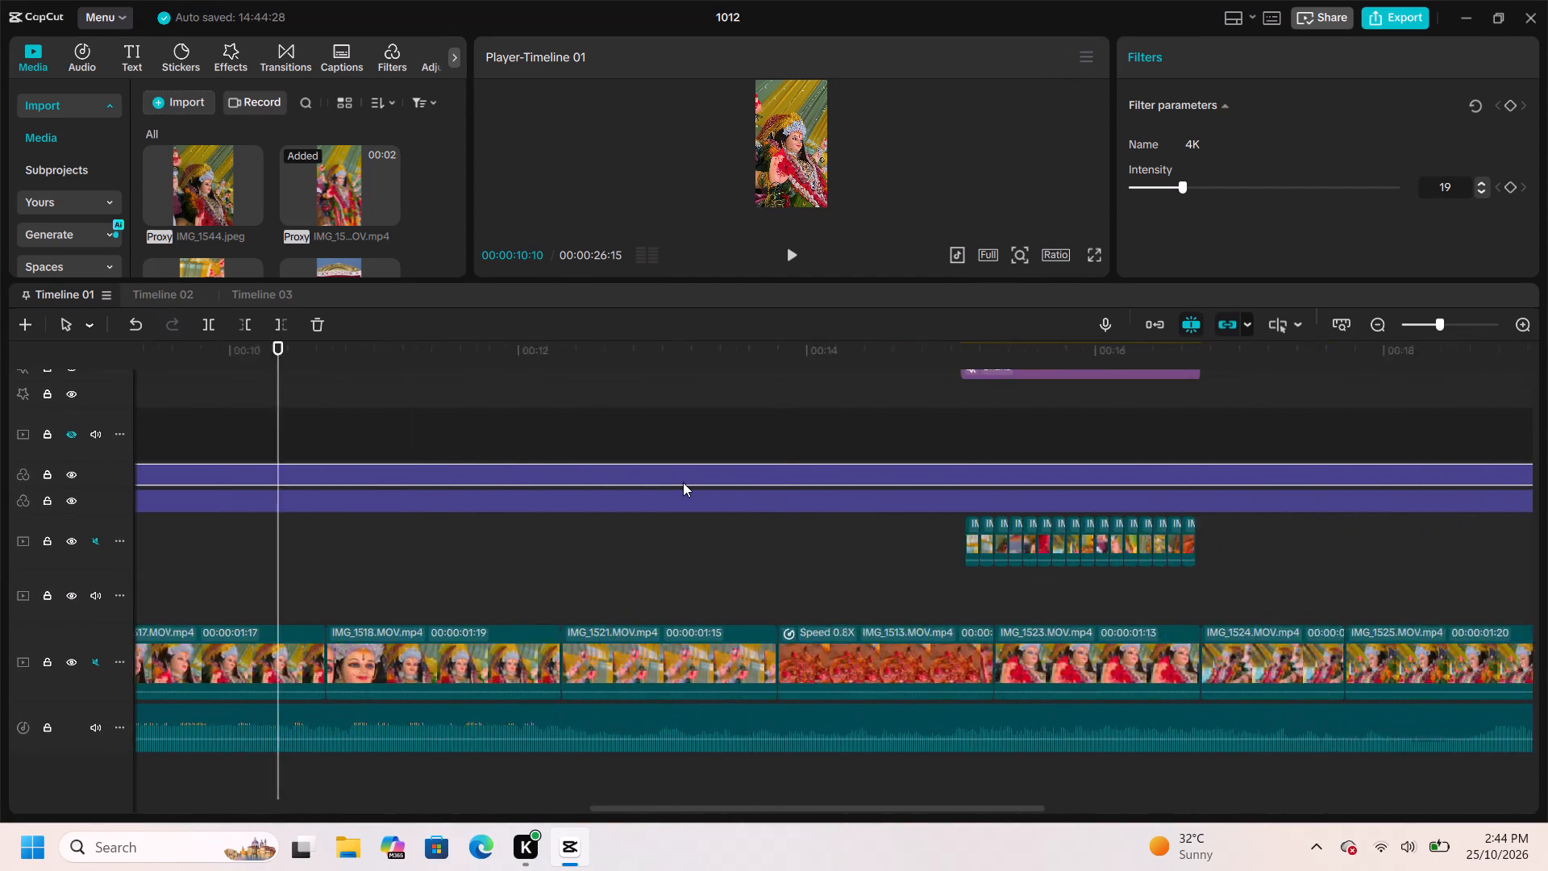
pyautogui.hscroll(-3, 683, 482)
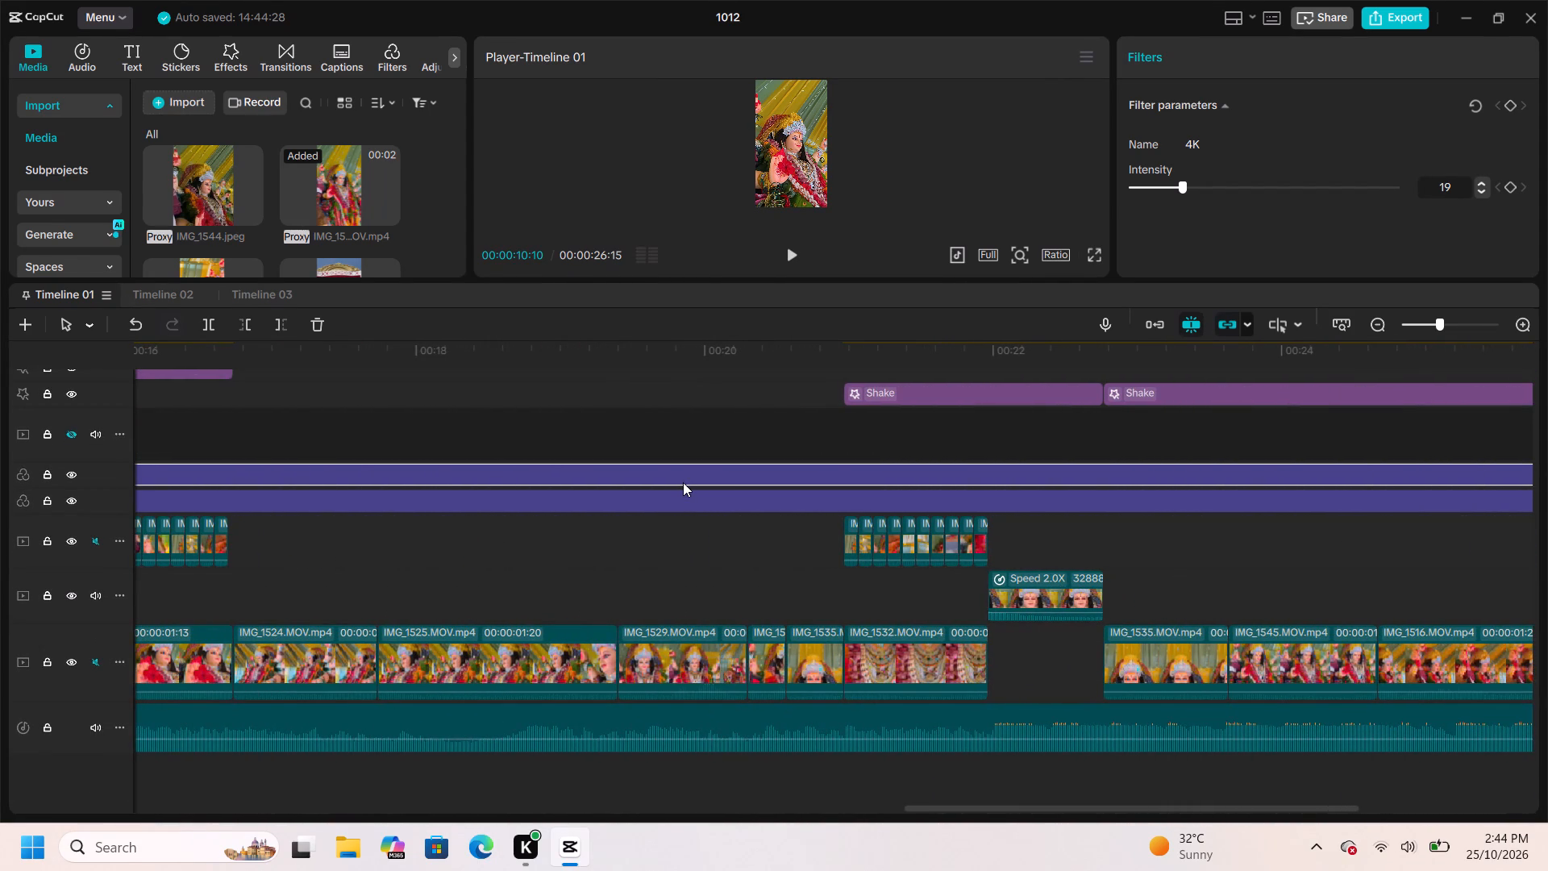
pyautogui.hscroll(1, 683, 482)
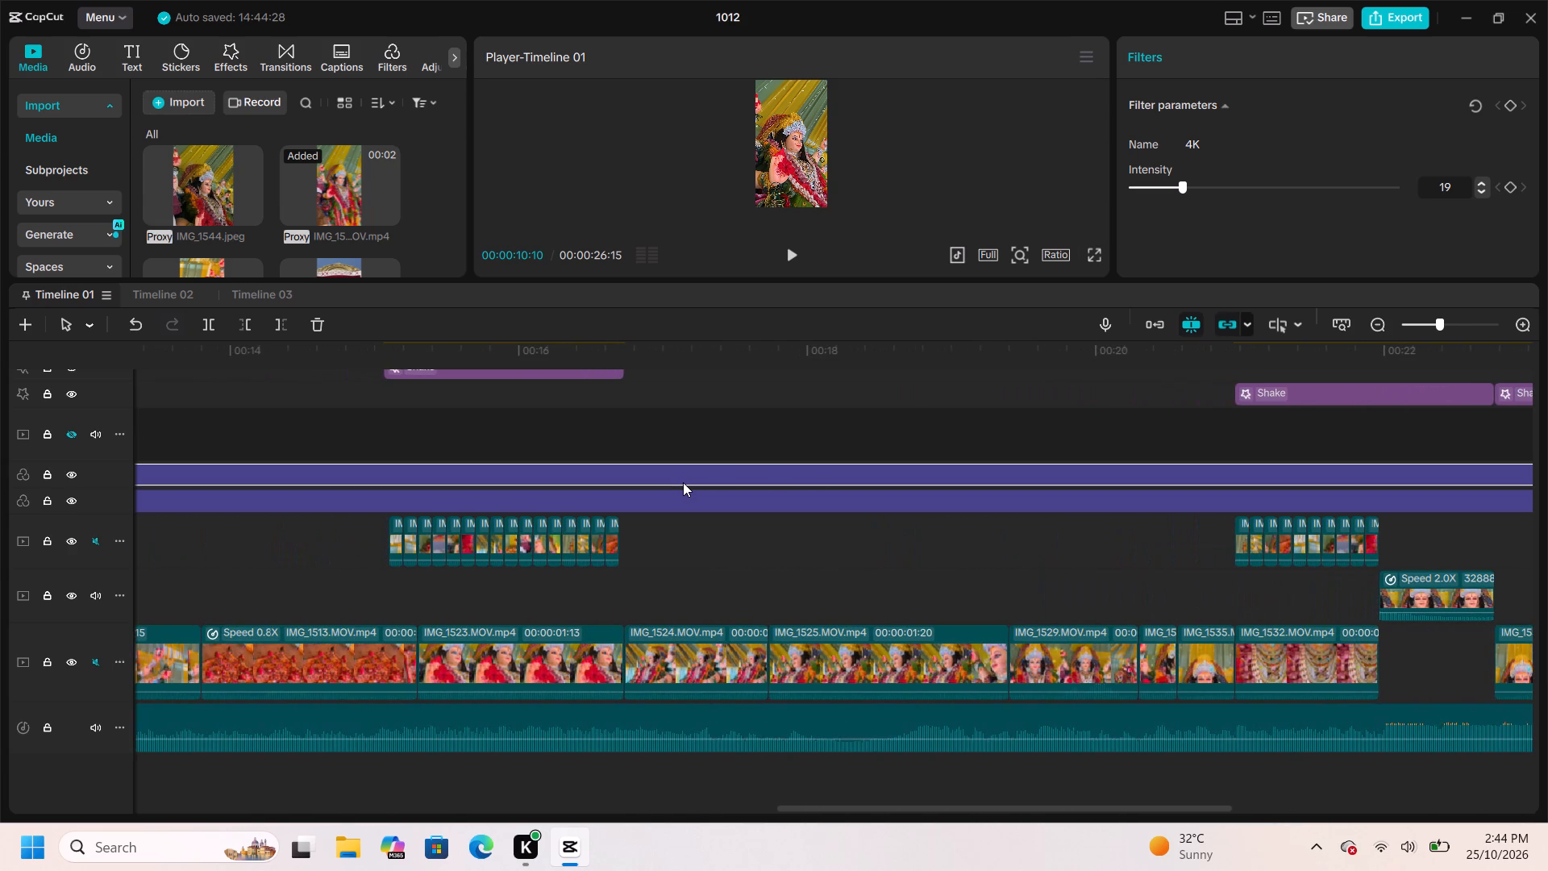
pyautogui.moveTo(699, 538); pyautogui.dragTo(345, 538)
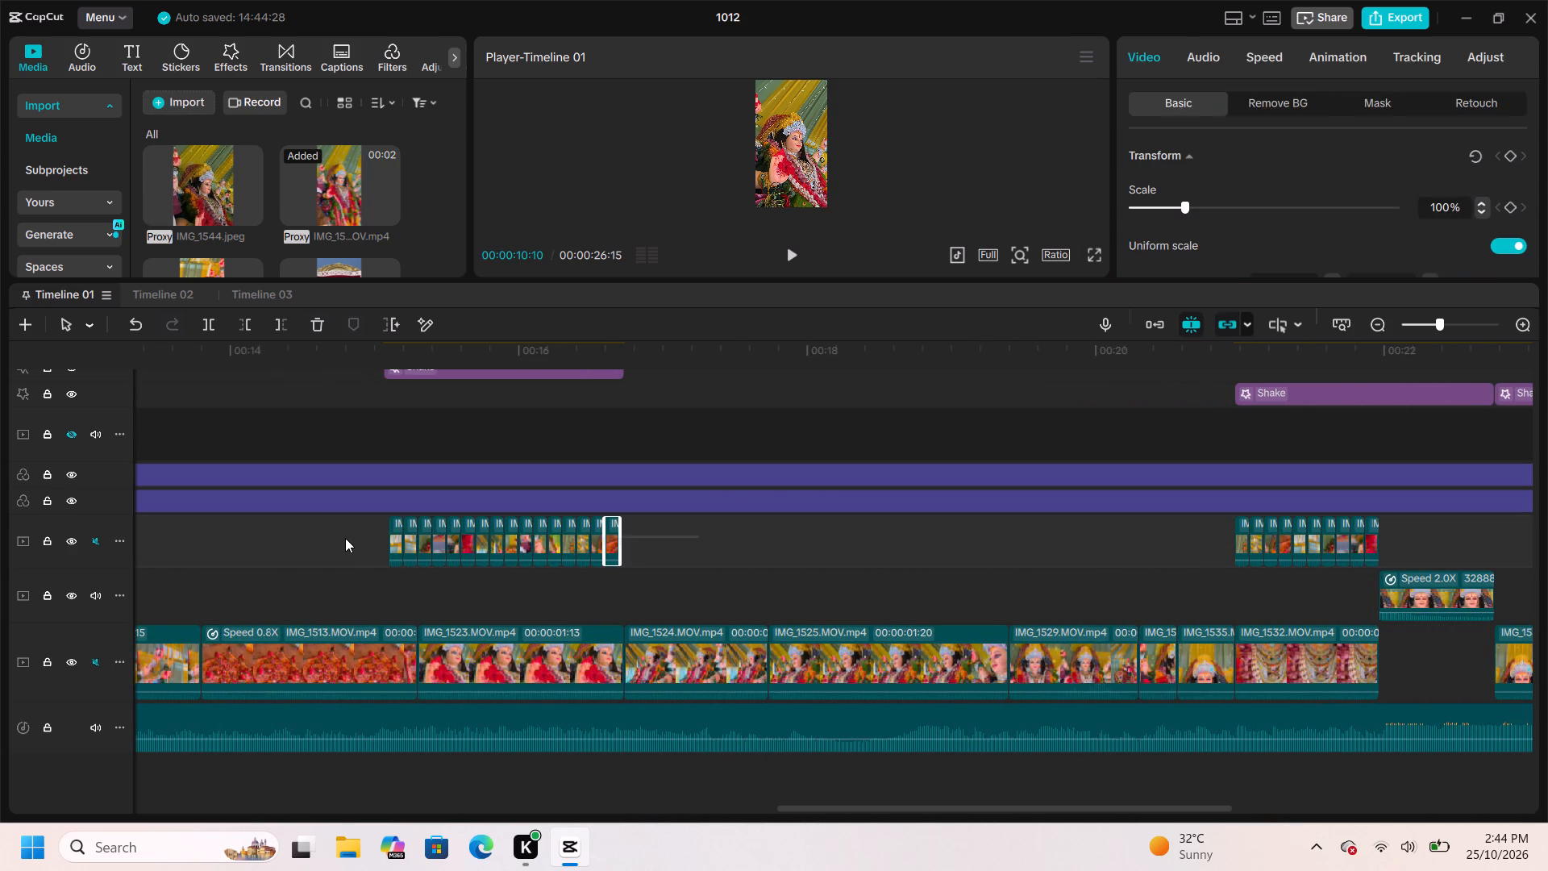
pyautogui.click(385, 578)
# Delete the run of short clips on the hidden overlay track near the start of the timeline, before about 00:01.
pyautogui.hscroll(5, 385, 578)
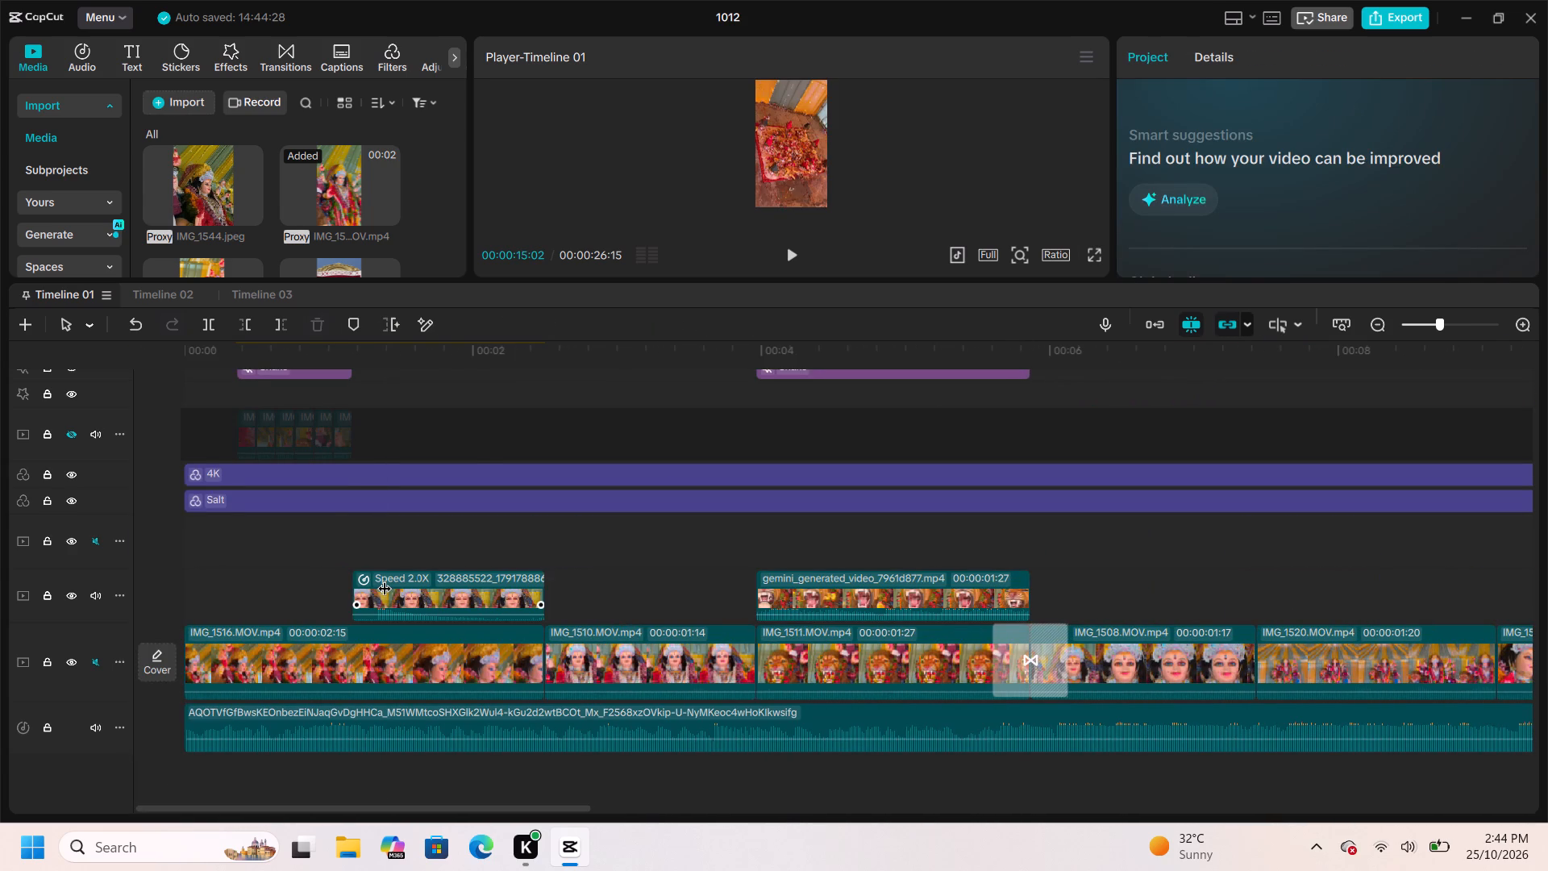
pyautogui.hscroll(1, 385, 578)
pyautogui.moveTo(370, 431); pyautogui.dragTo(212, 437)
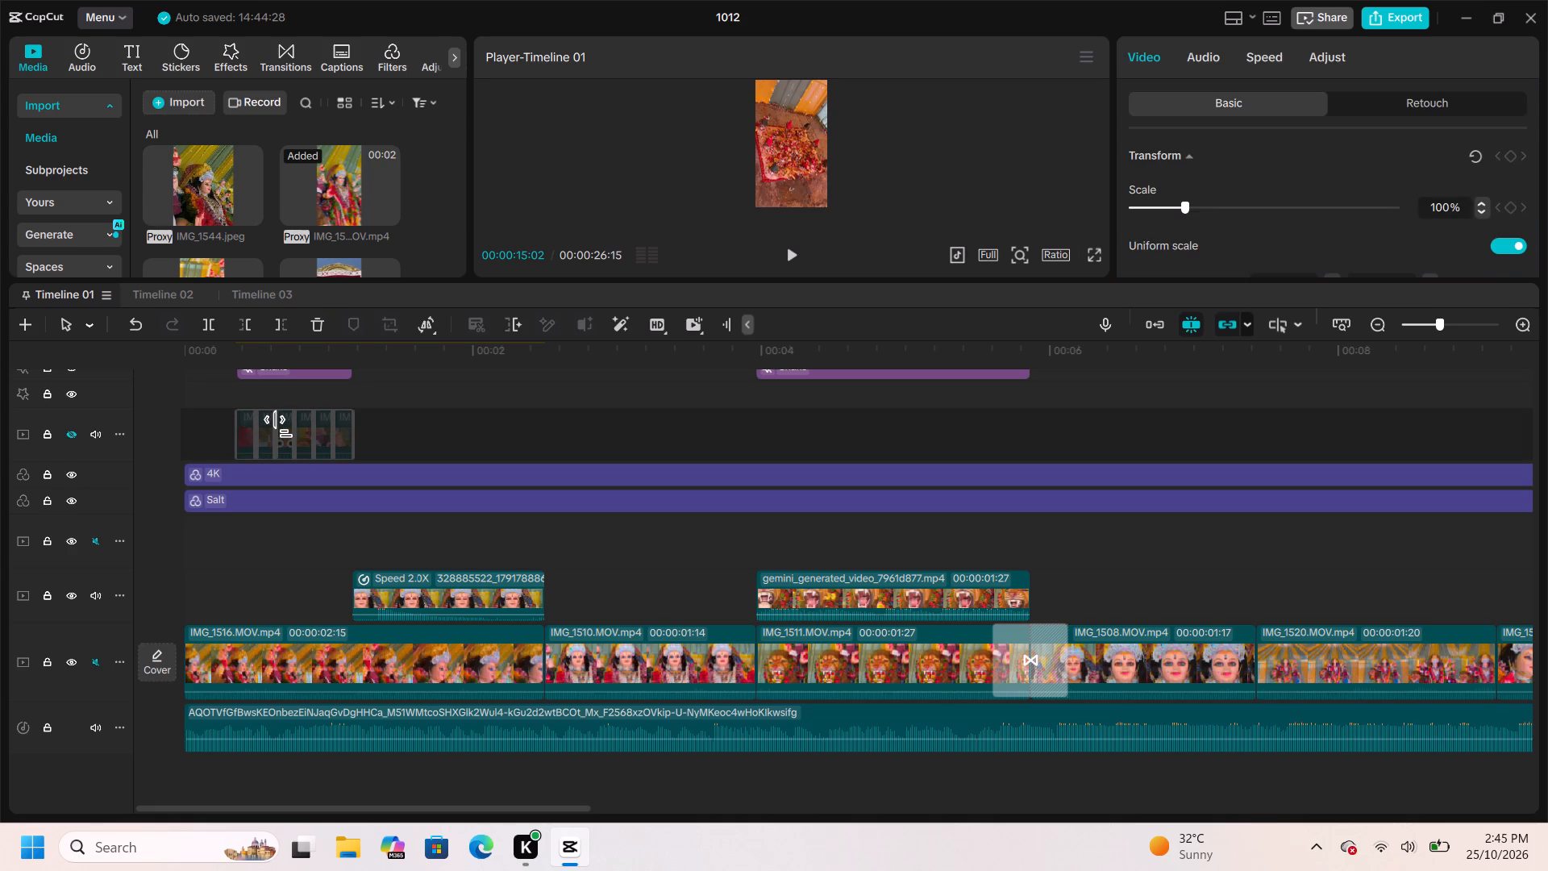
pyautogui.scroll(3, 281, 427)
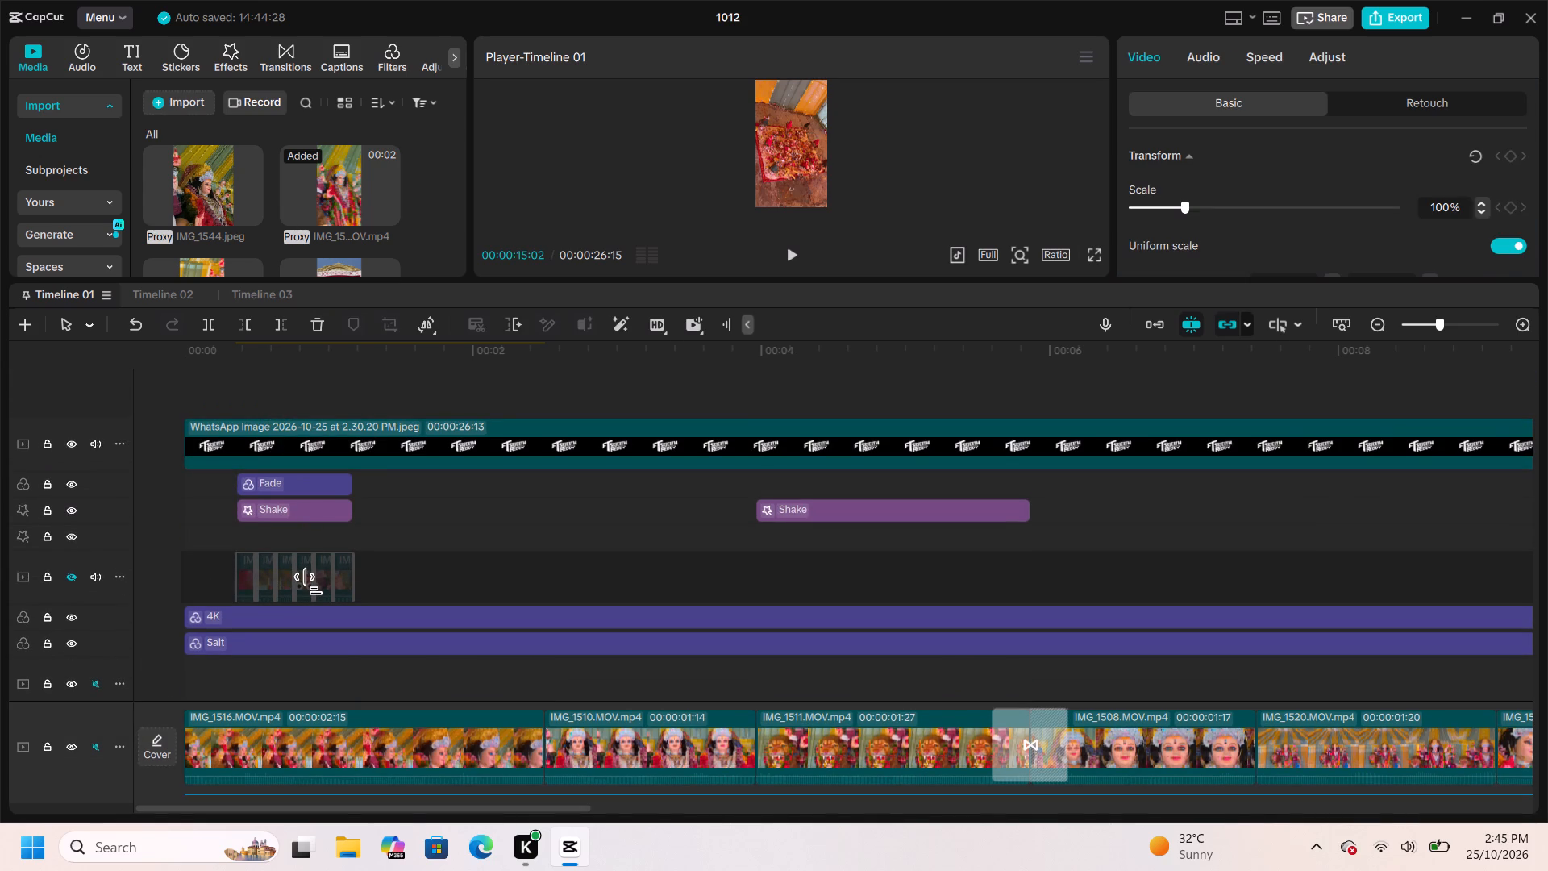
pyautogui.scroll(-2, 311, 584)
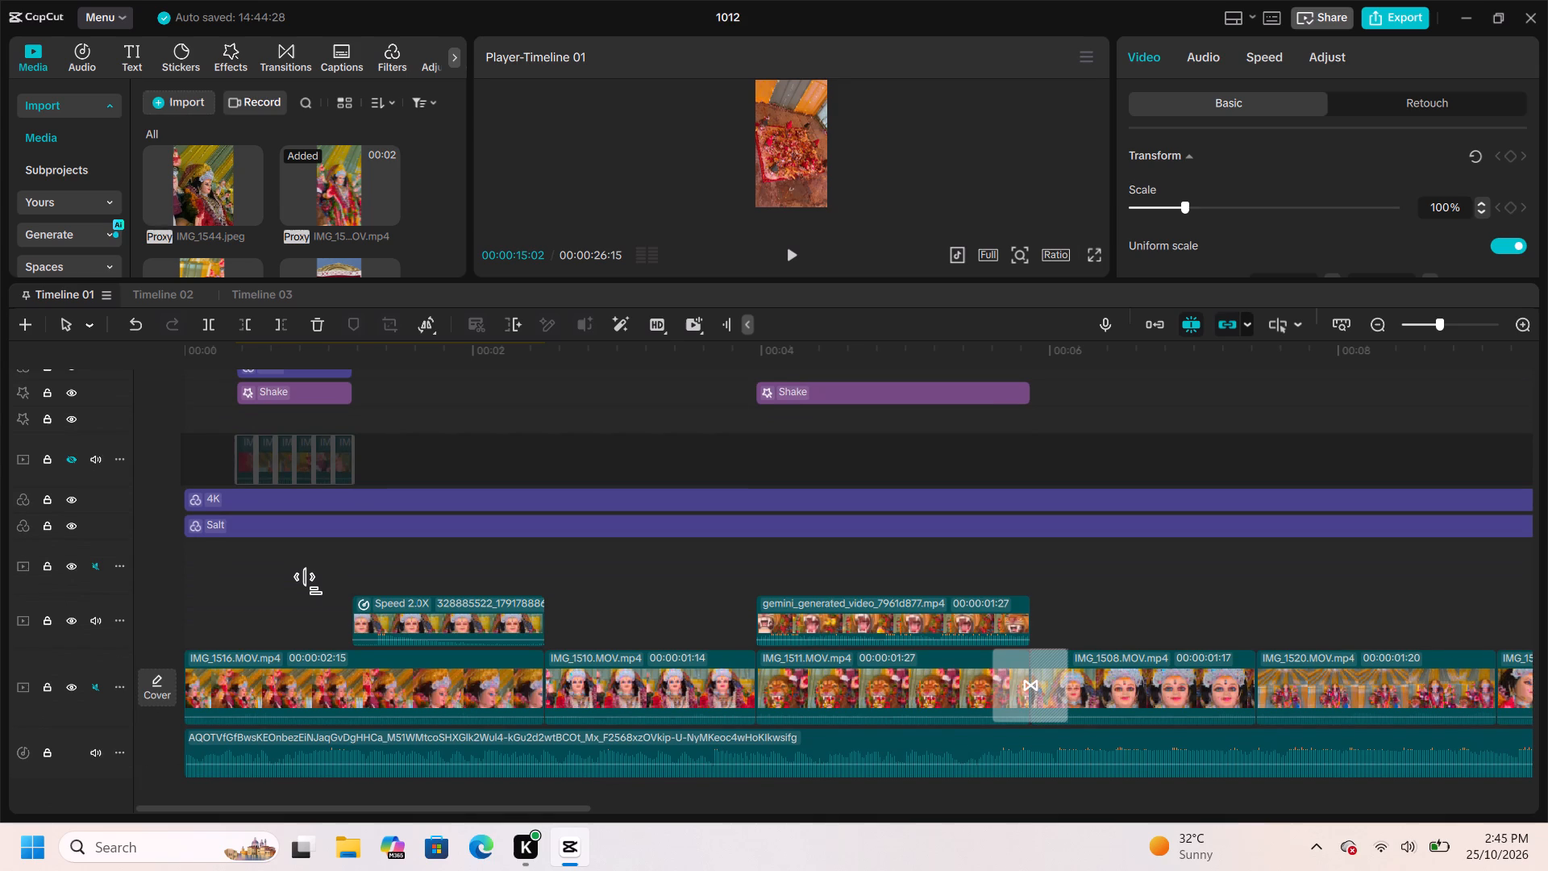
pyautogui.scroll(-2, 311, 584)
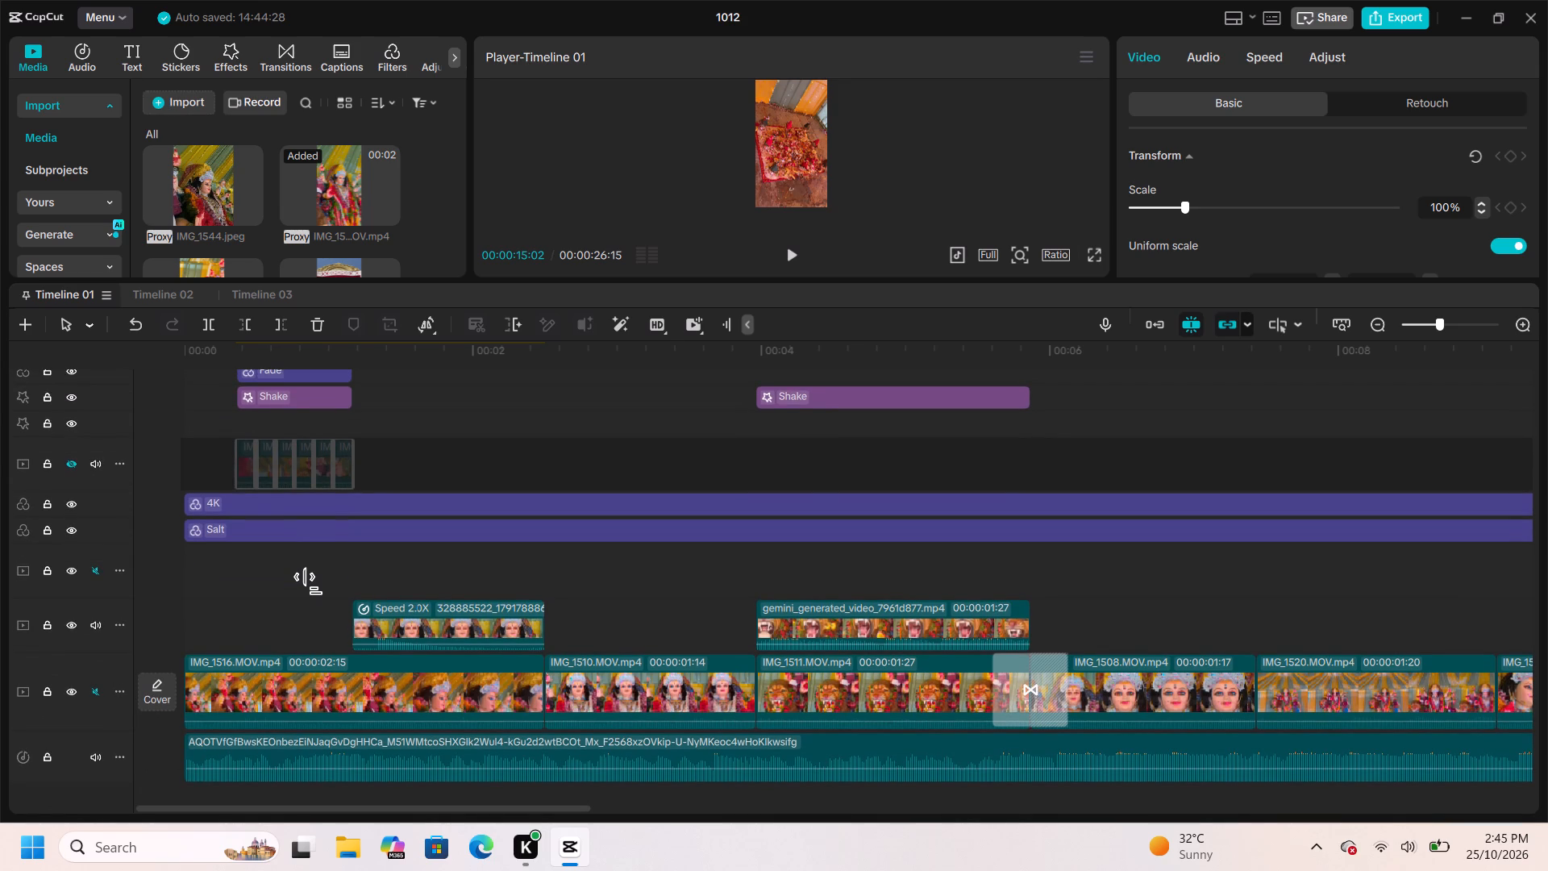
pyautogui.press('z')
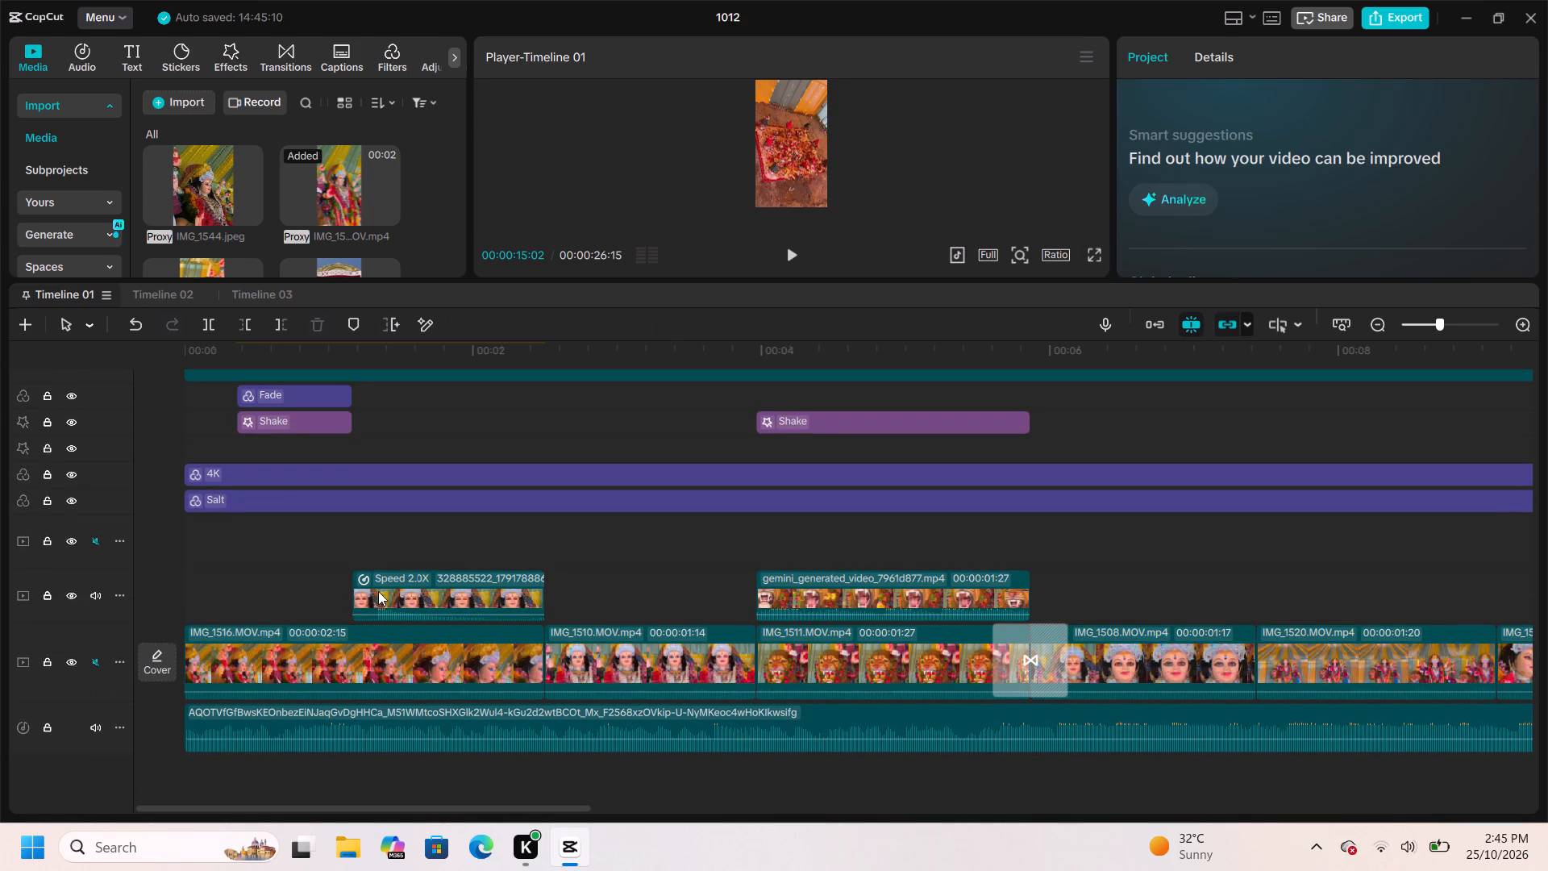
# Move the run of short overlay clips at about 00:15–00:16 down to the overlay track just above the main track, and preview that section.
pyautogui.hscroll(-5, 703, 551)
pyautogui.moveTo(833, 556); pyautogui.dragTo(537, 544)
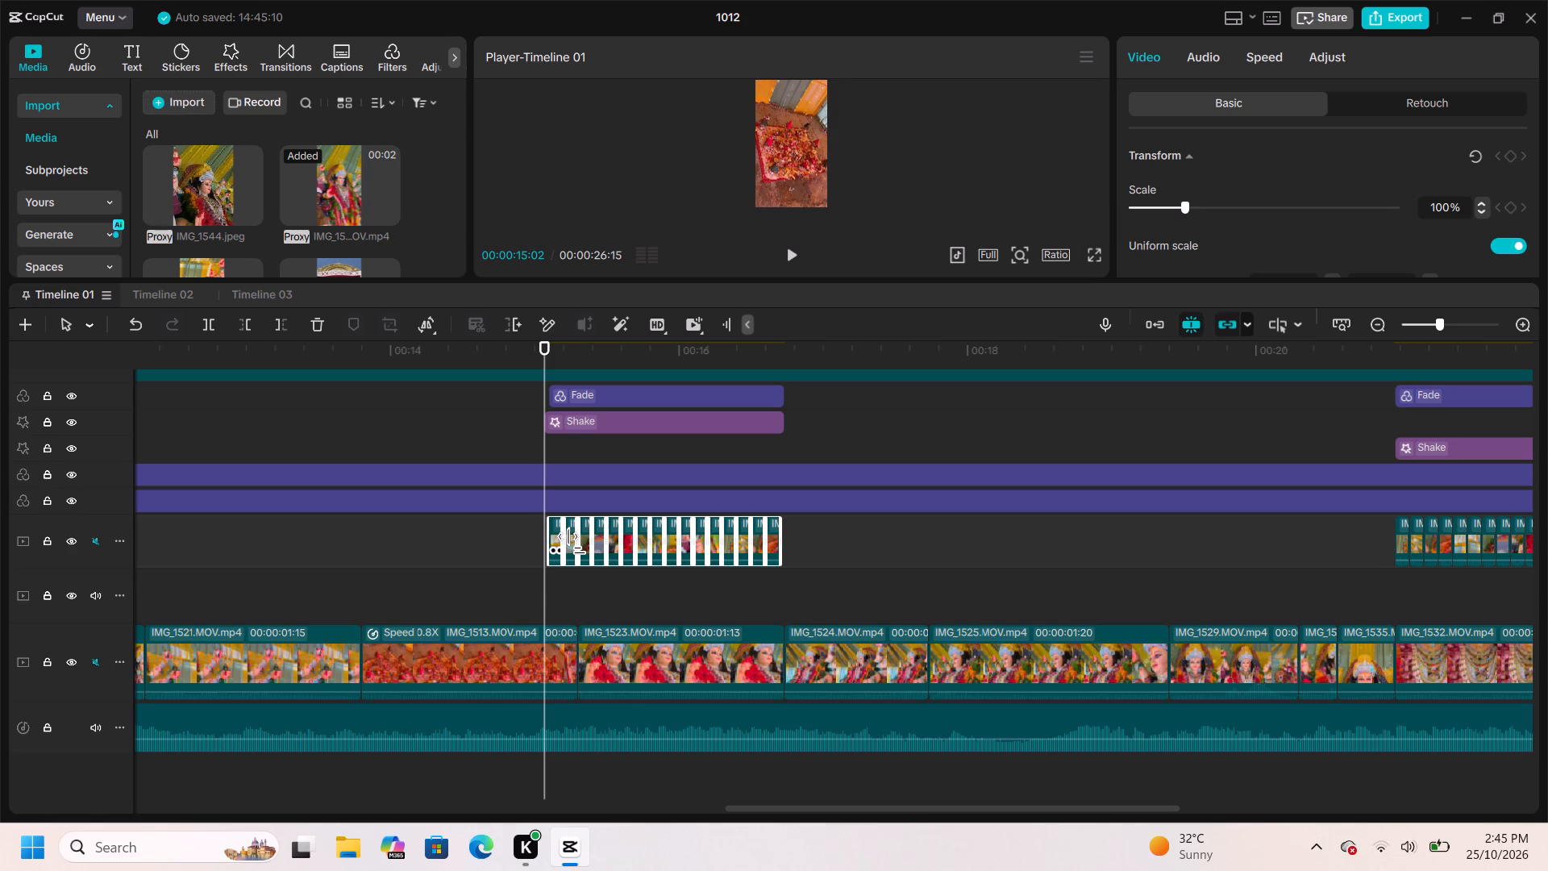
pyautogui.scroll(6, 560, 548)
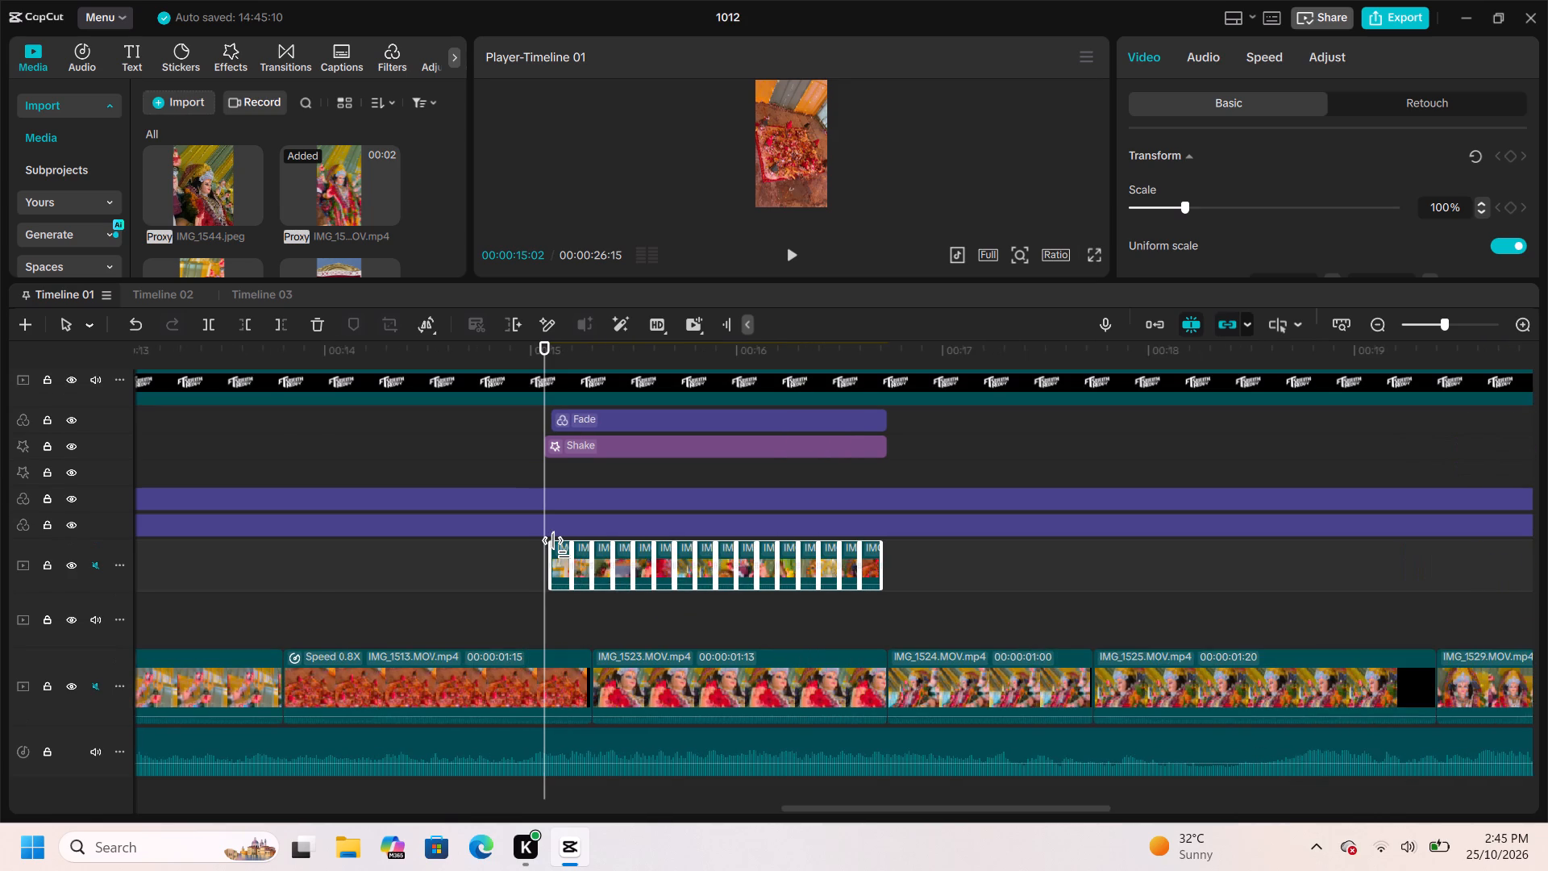
pyautogui.scroll(4, 560, 548)
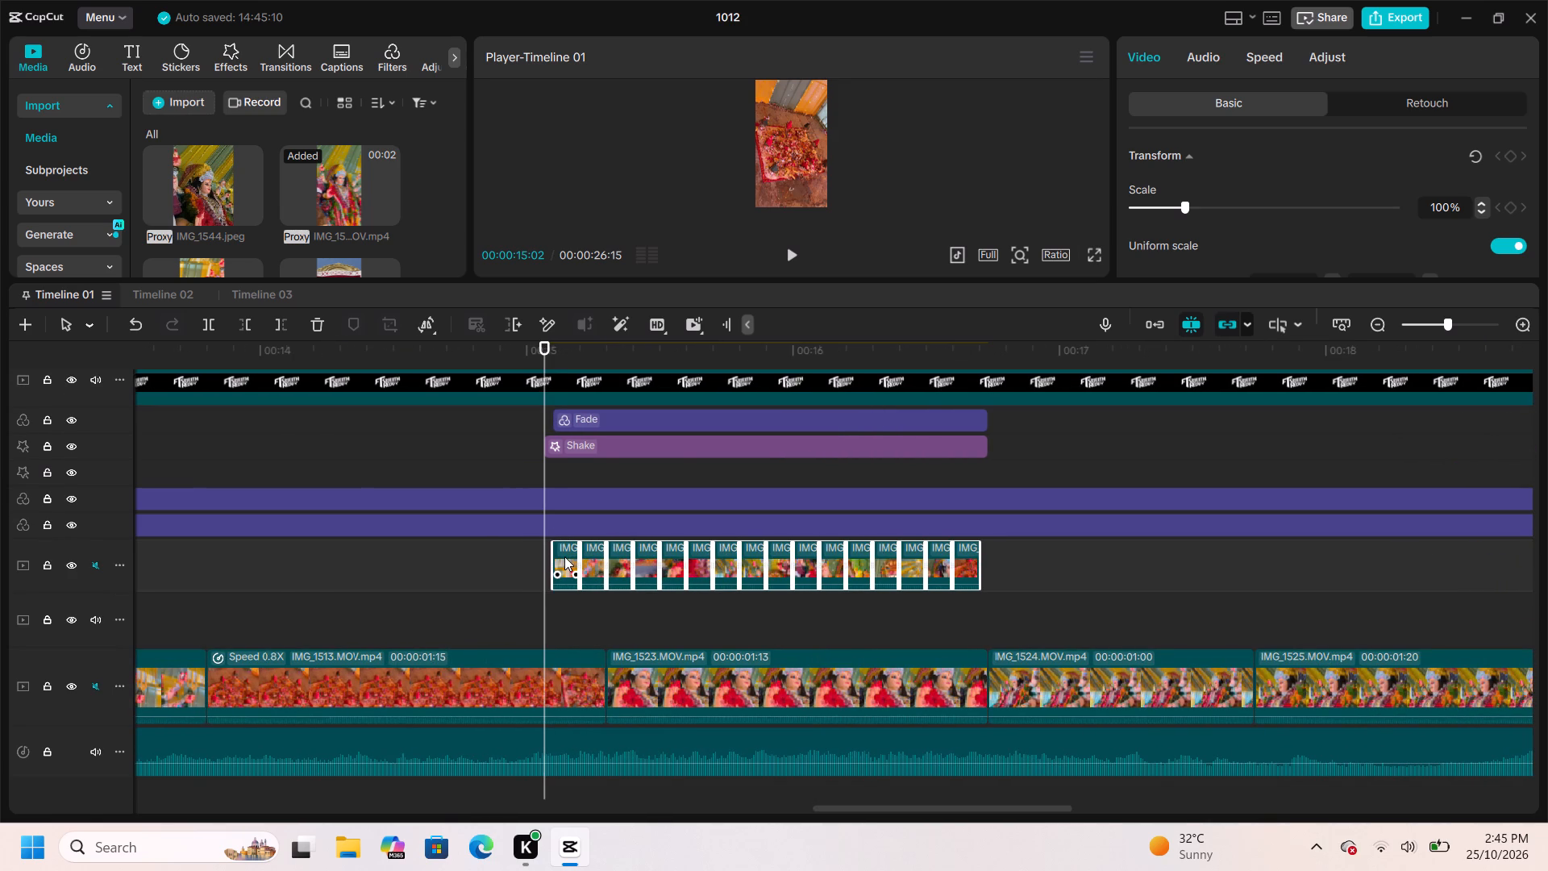
pyautogui.moveTo(564, 556); pyautogui.dragTo(564, 609)
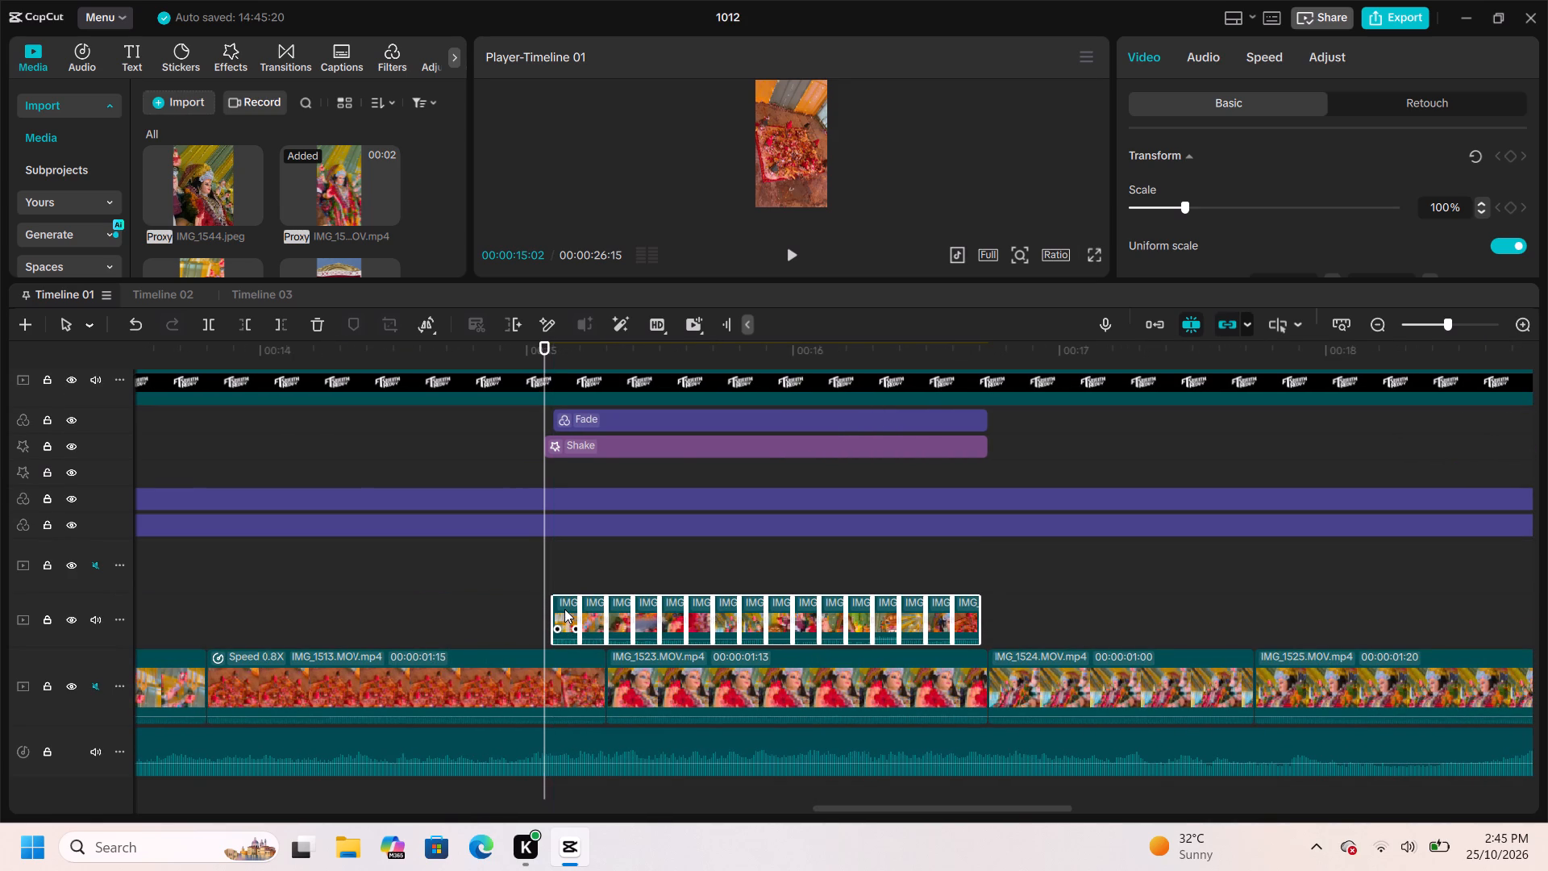
pyautogui.doubleClick(475, 552)
pyautogui.press('space')
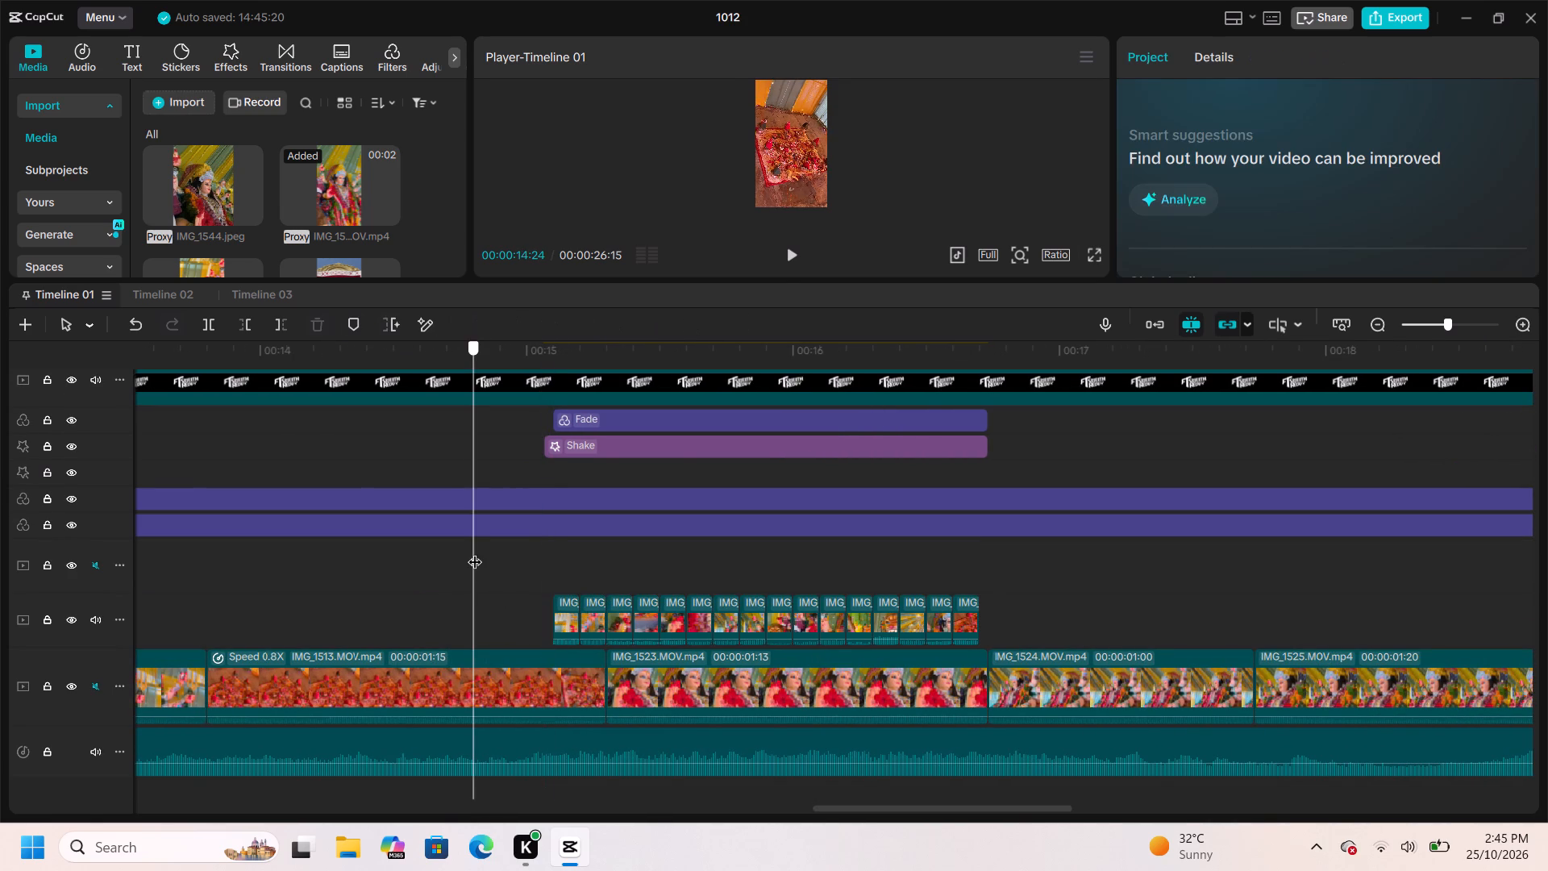
pyautogui.press('space')
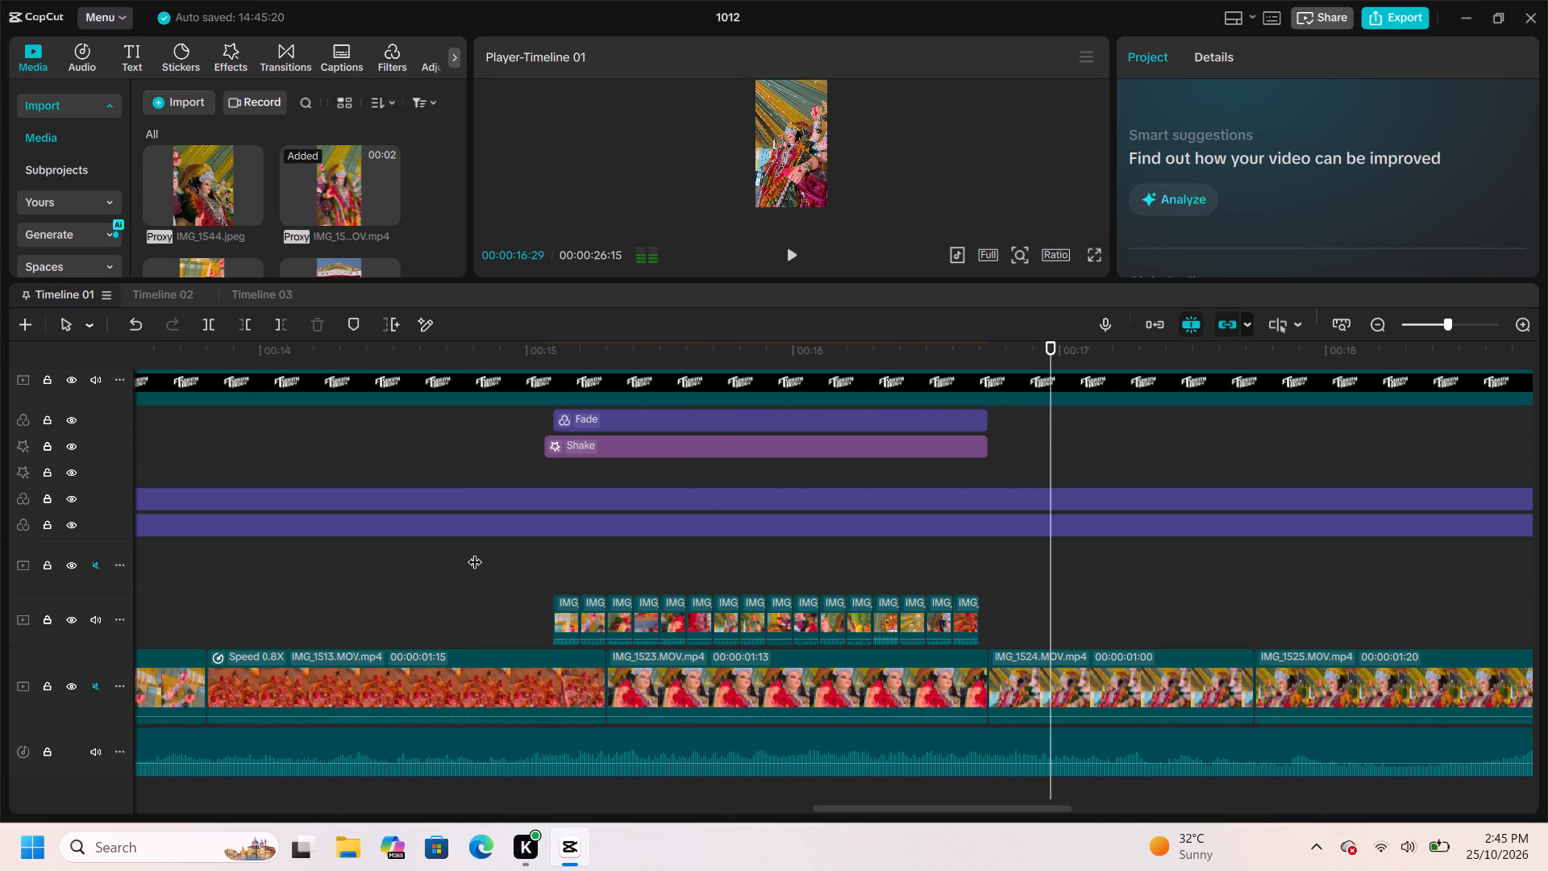
# Move the short overlay clips at about 00:21 down to the track above the main one, starting with IMG_1532.MOV and ending at the Speed 2.0X clip.
pyautogui.hscroll(-4, 475, 552)
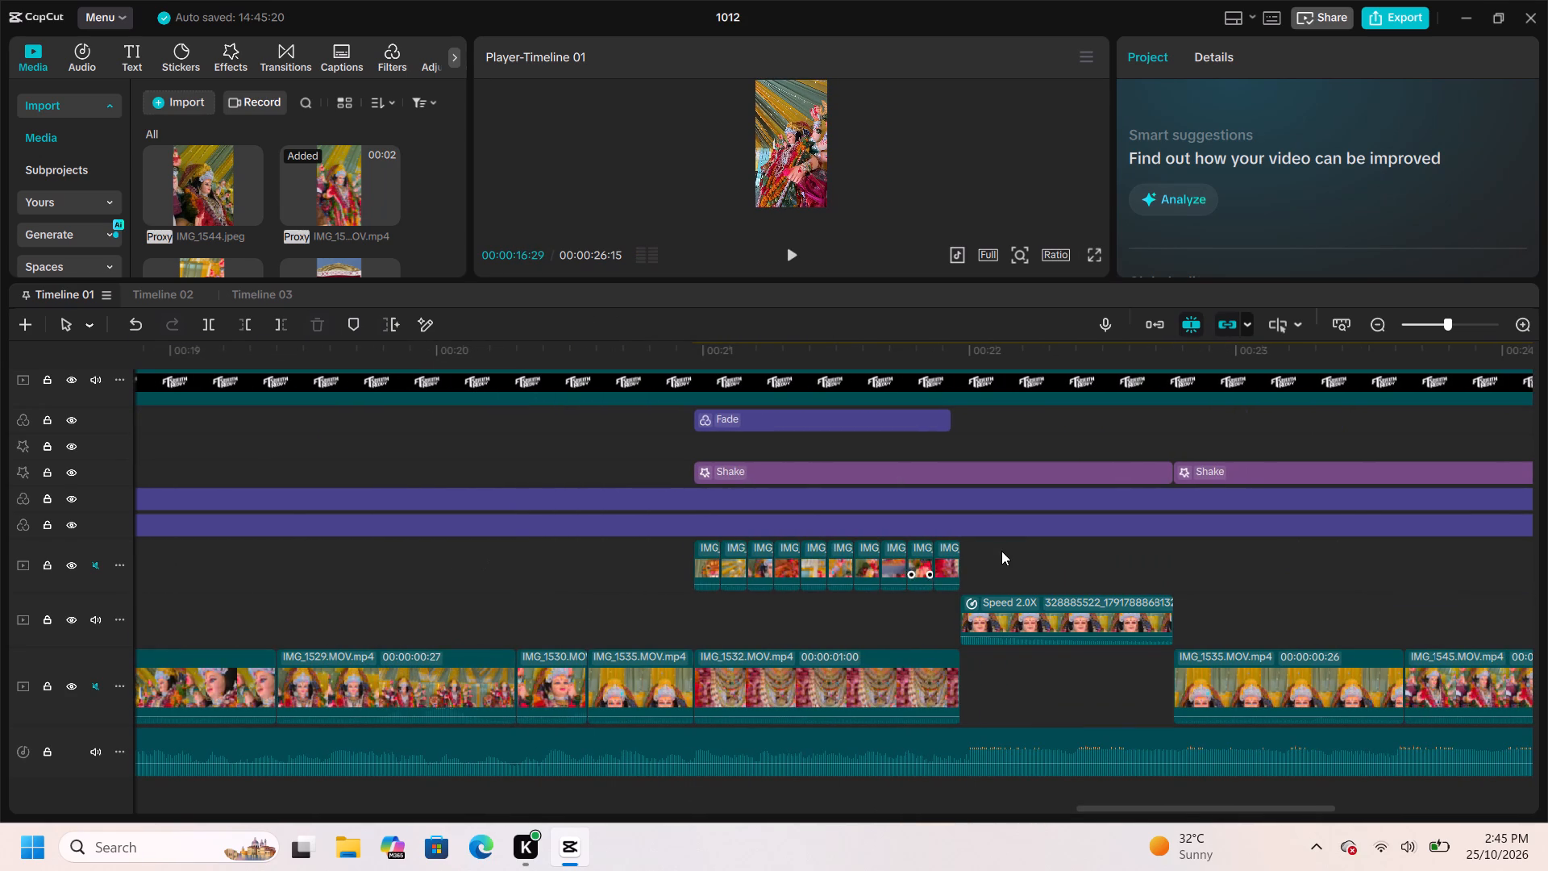
pyautogui.moveTo(1001, 553); pyautogui.dragTo(678, 578)
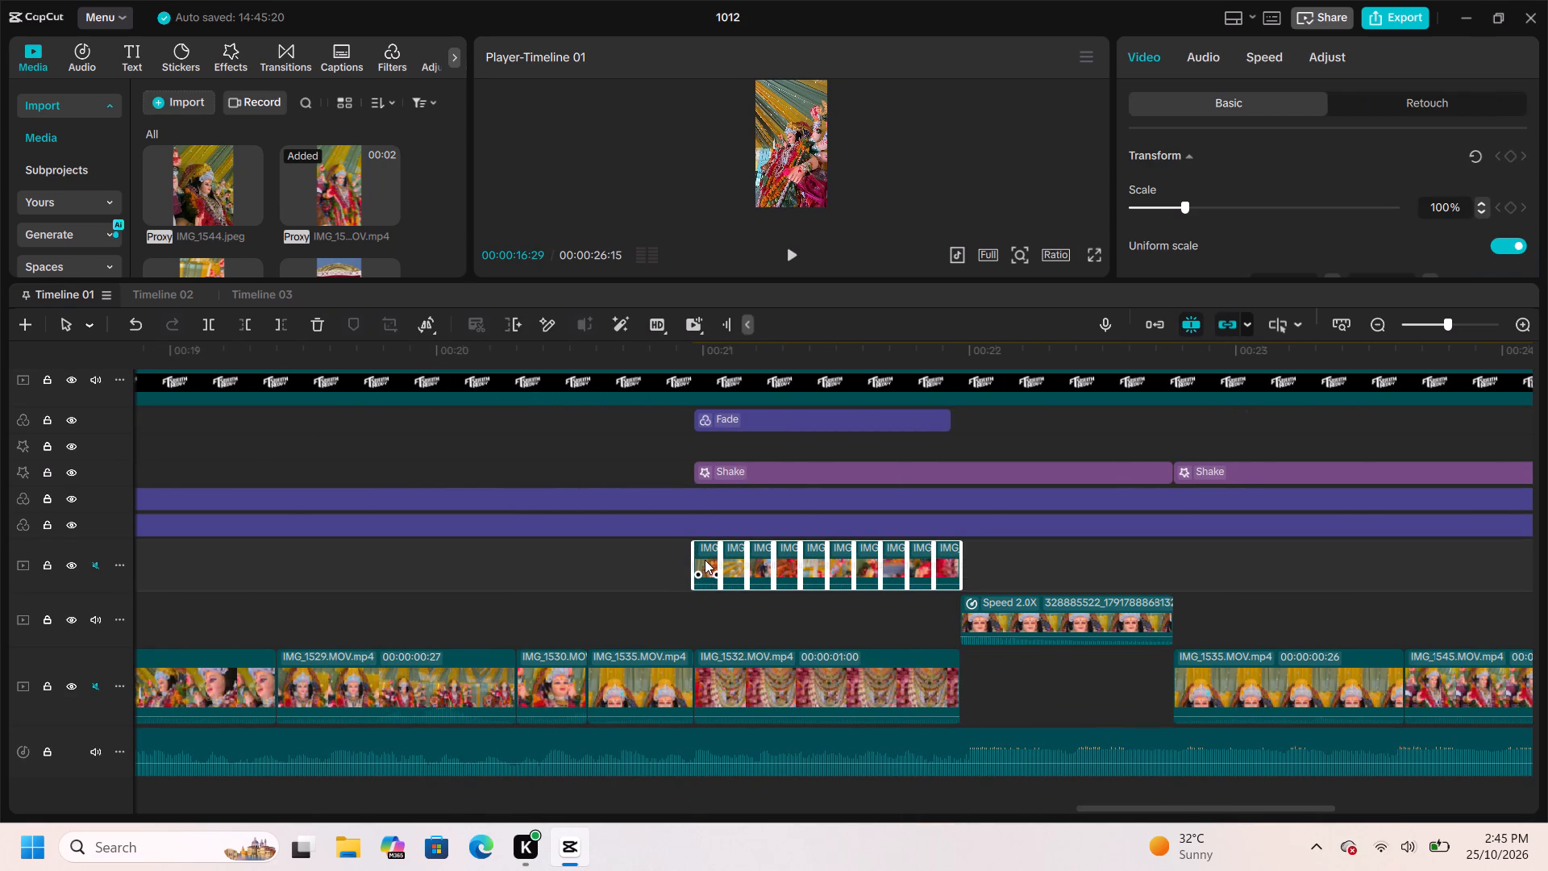
pyautogui.moveTo(704, 560); pyautogui.dragTo(676, 615)
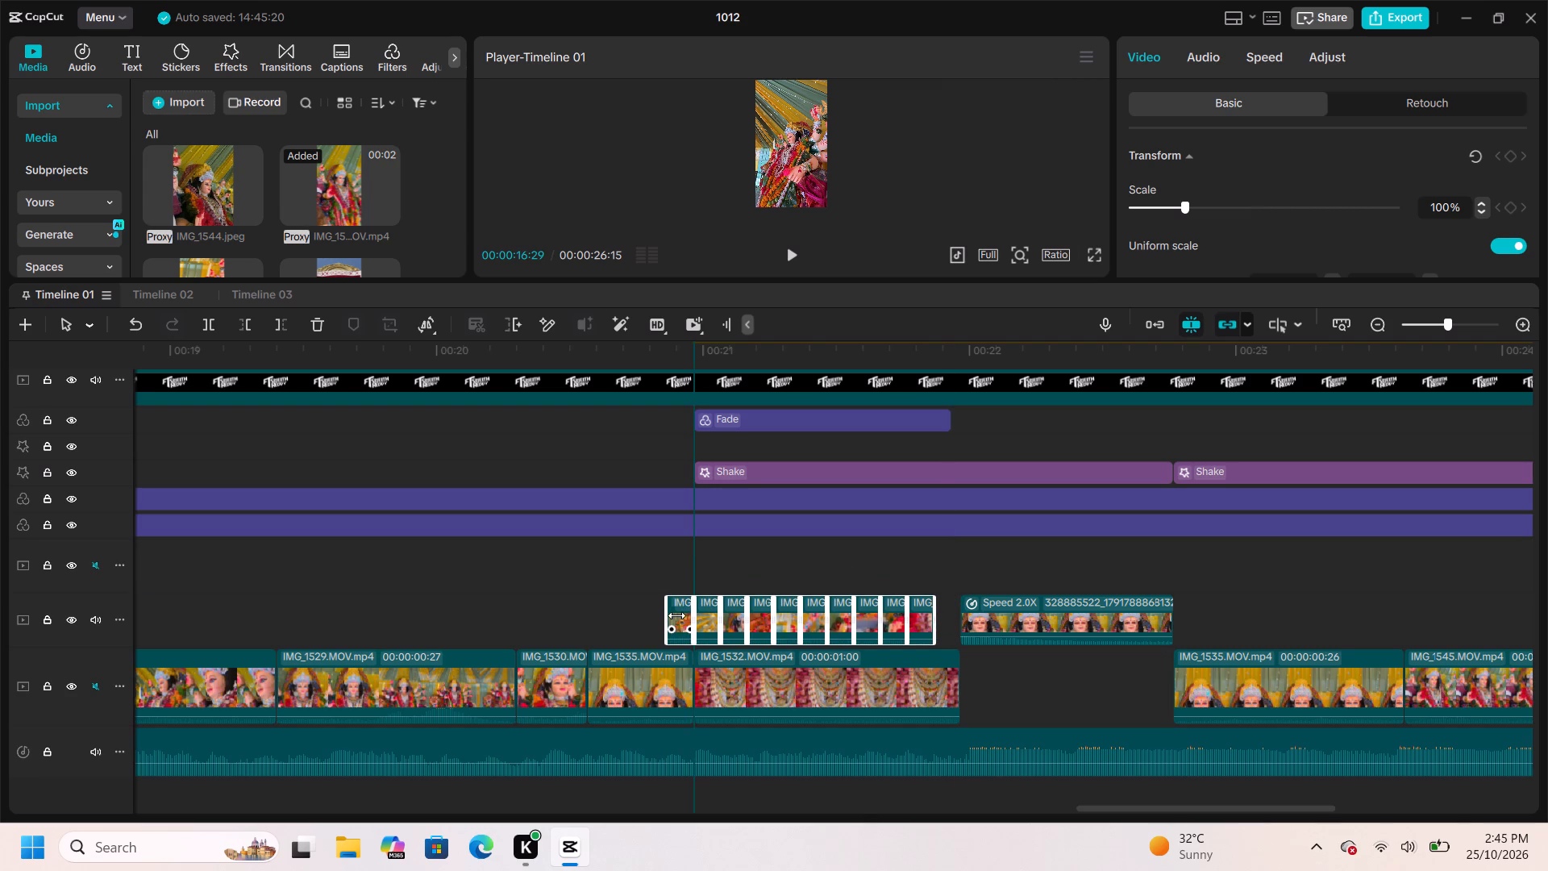
pyautogui.moveTo(676, 615); pyautogui.dragTo(699, 611)
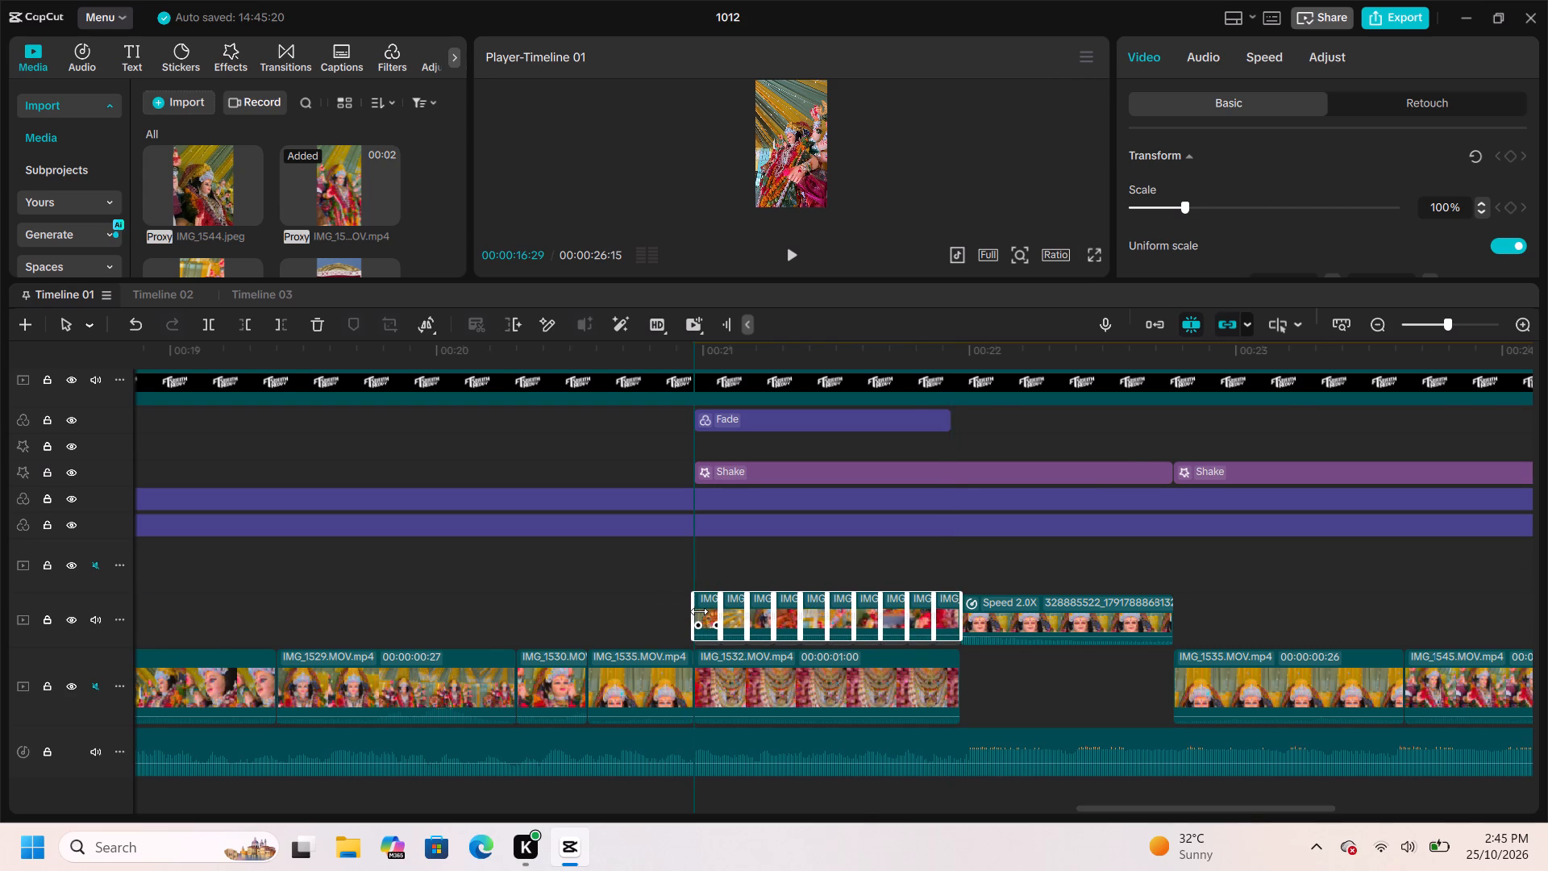
pyautogui.scroll(3, 991, 615)
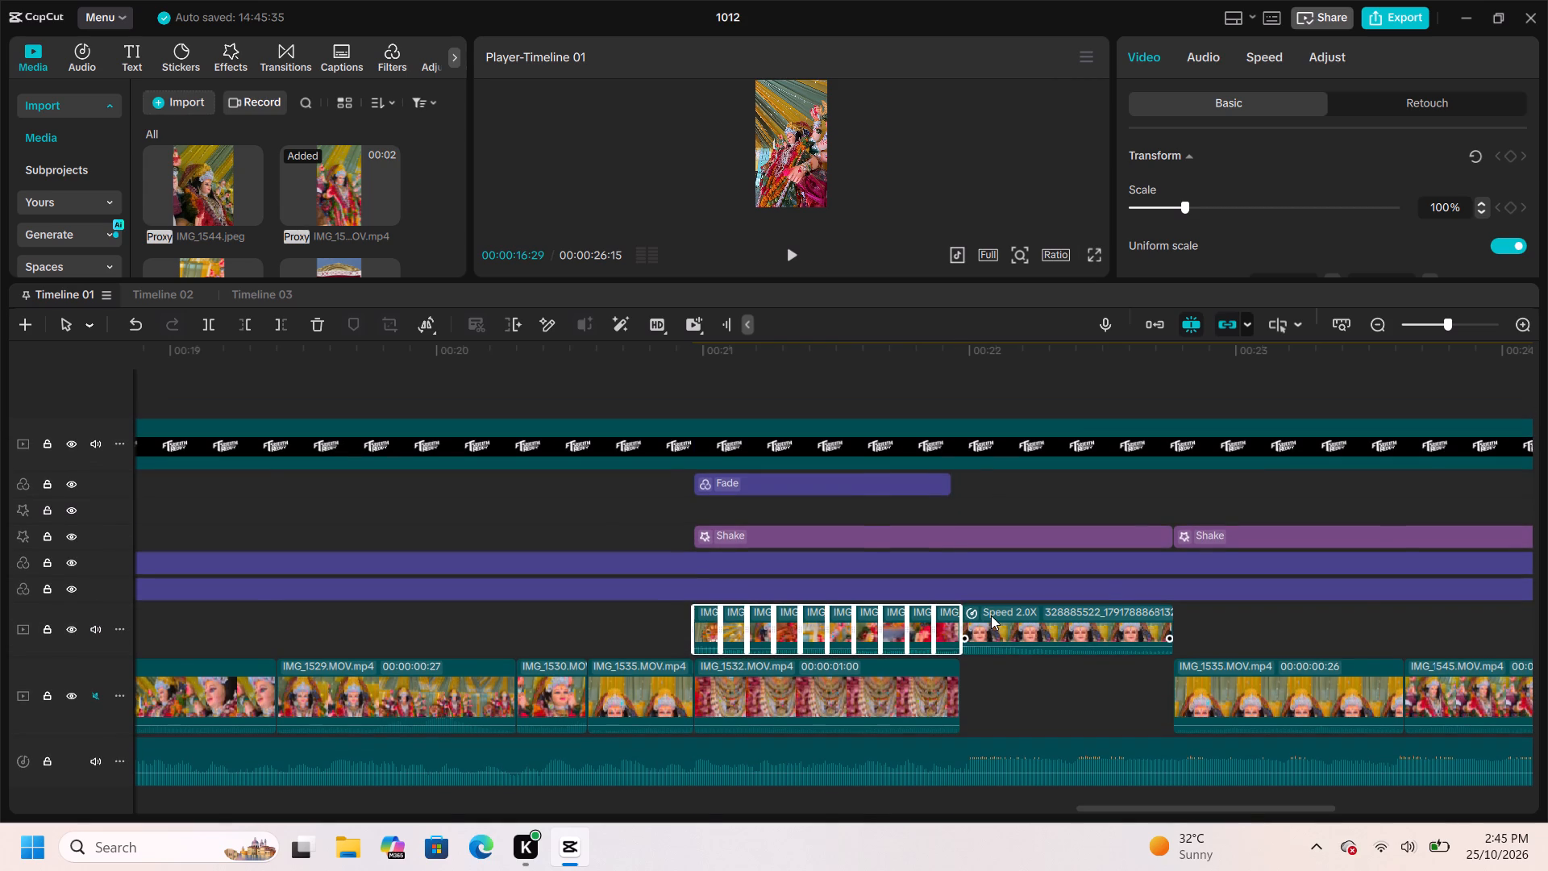
# Play the video from the beginning to about 00:06 to check the opening clips.
pyautogui.hscroll(12, 991, 615)
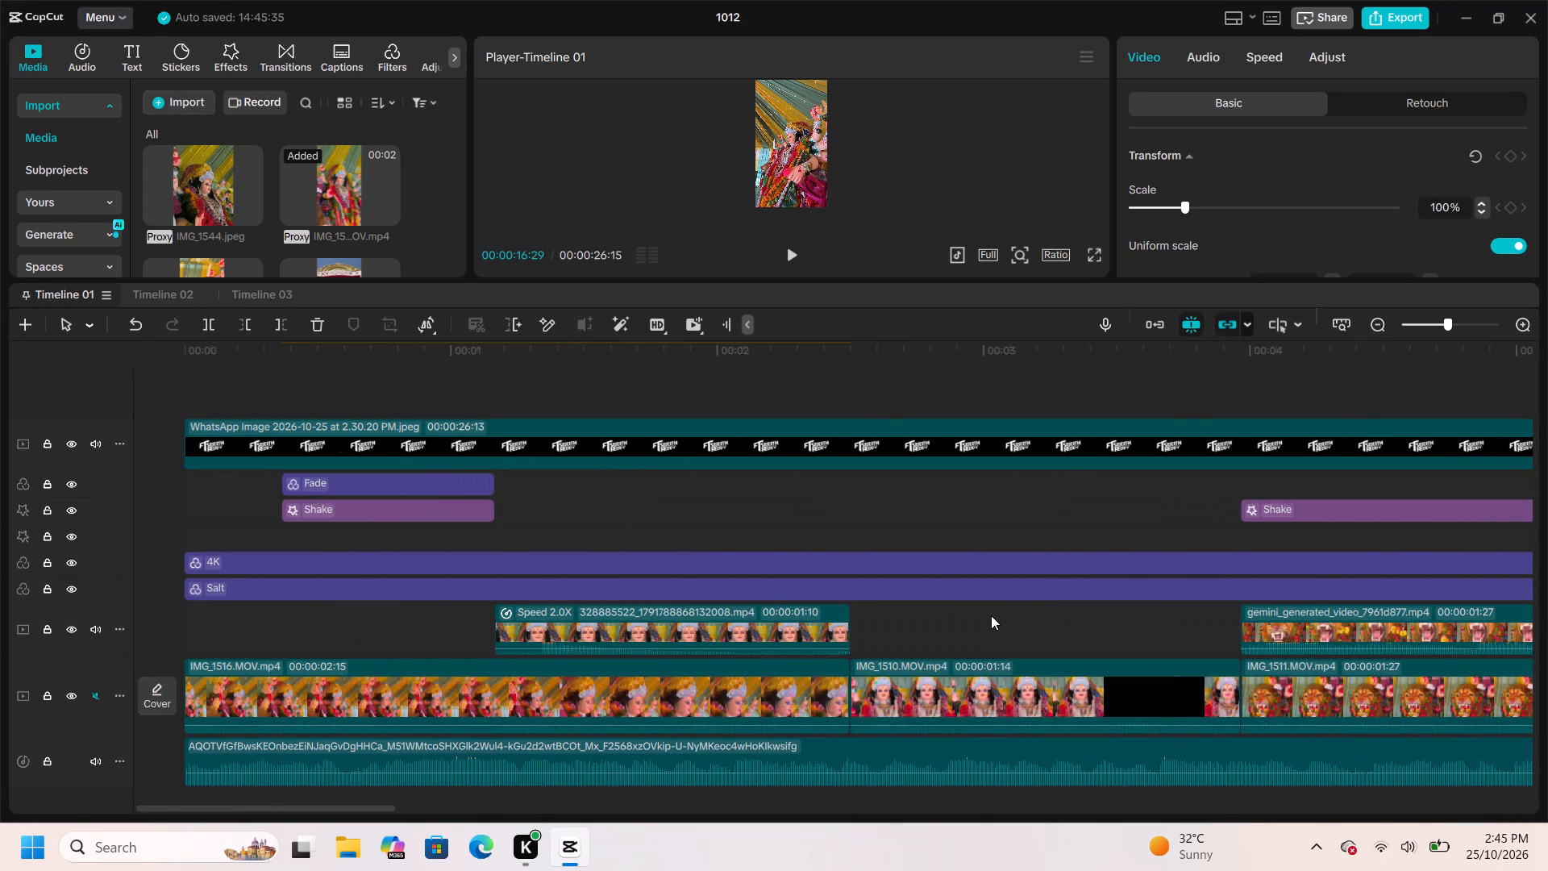
pyautogui.hscroll(6, 991, 615)
pyautogui.click(243, 519)
pyautogui.moveTo(243, 519); pyautogui.dragTo(155, 527)
pyautogui.press('space')
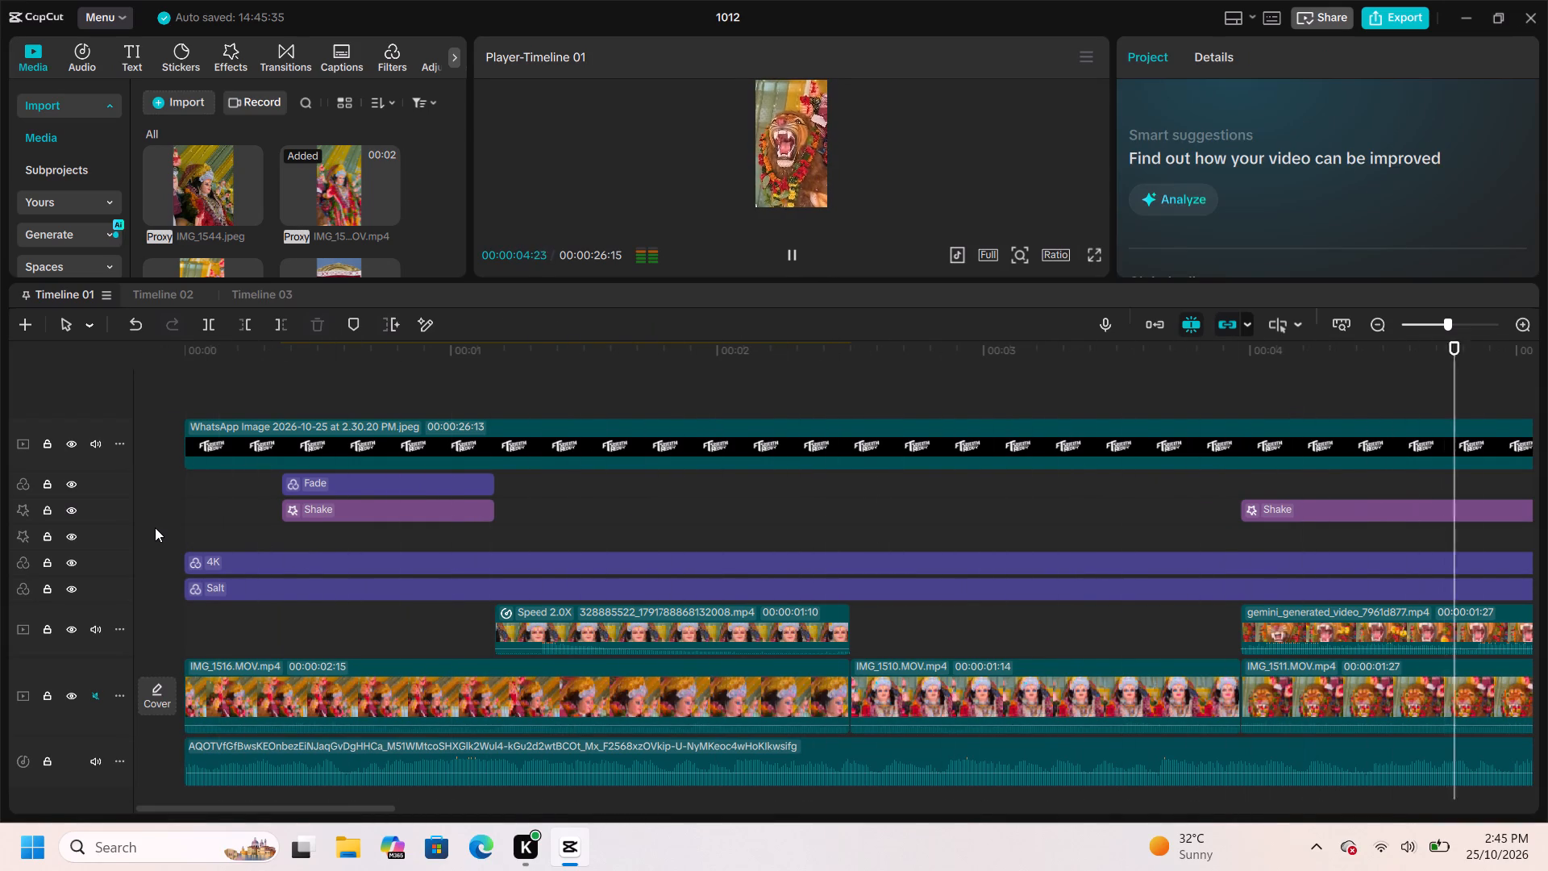
pyautogui.press('space')
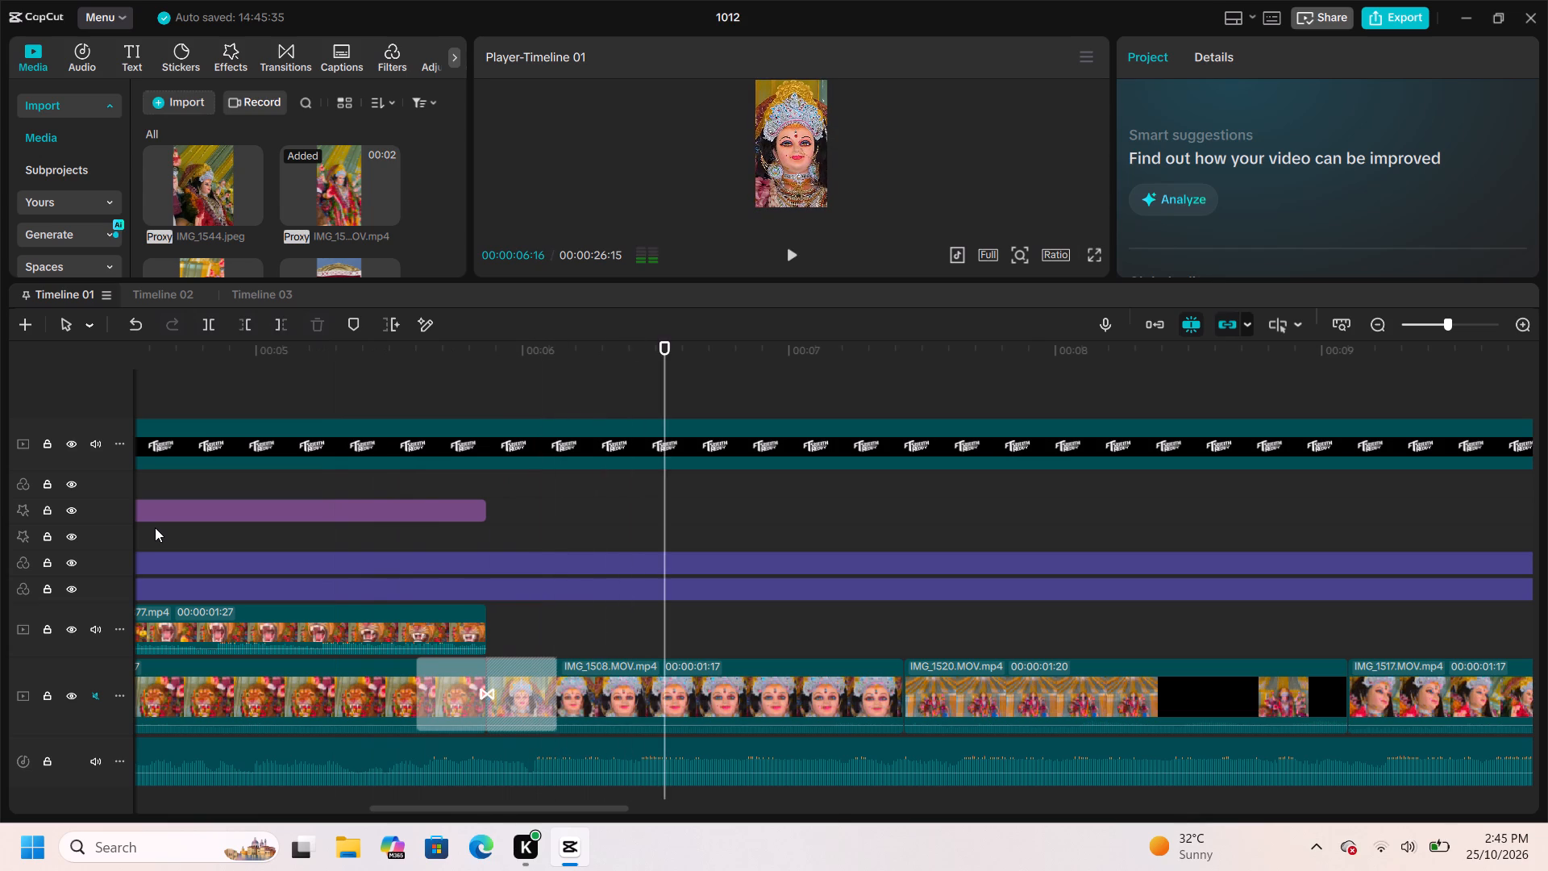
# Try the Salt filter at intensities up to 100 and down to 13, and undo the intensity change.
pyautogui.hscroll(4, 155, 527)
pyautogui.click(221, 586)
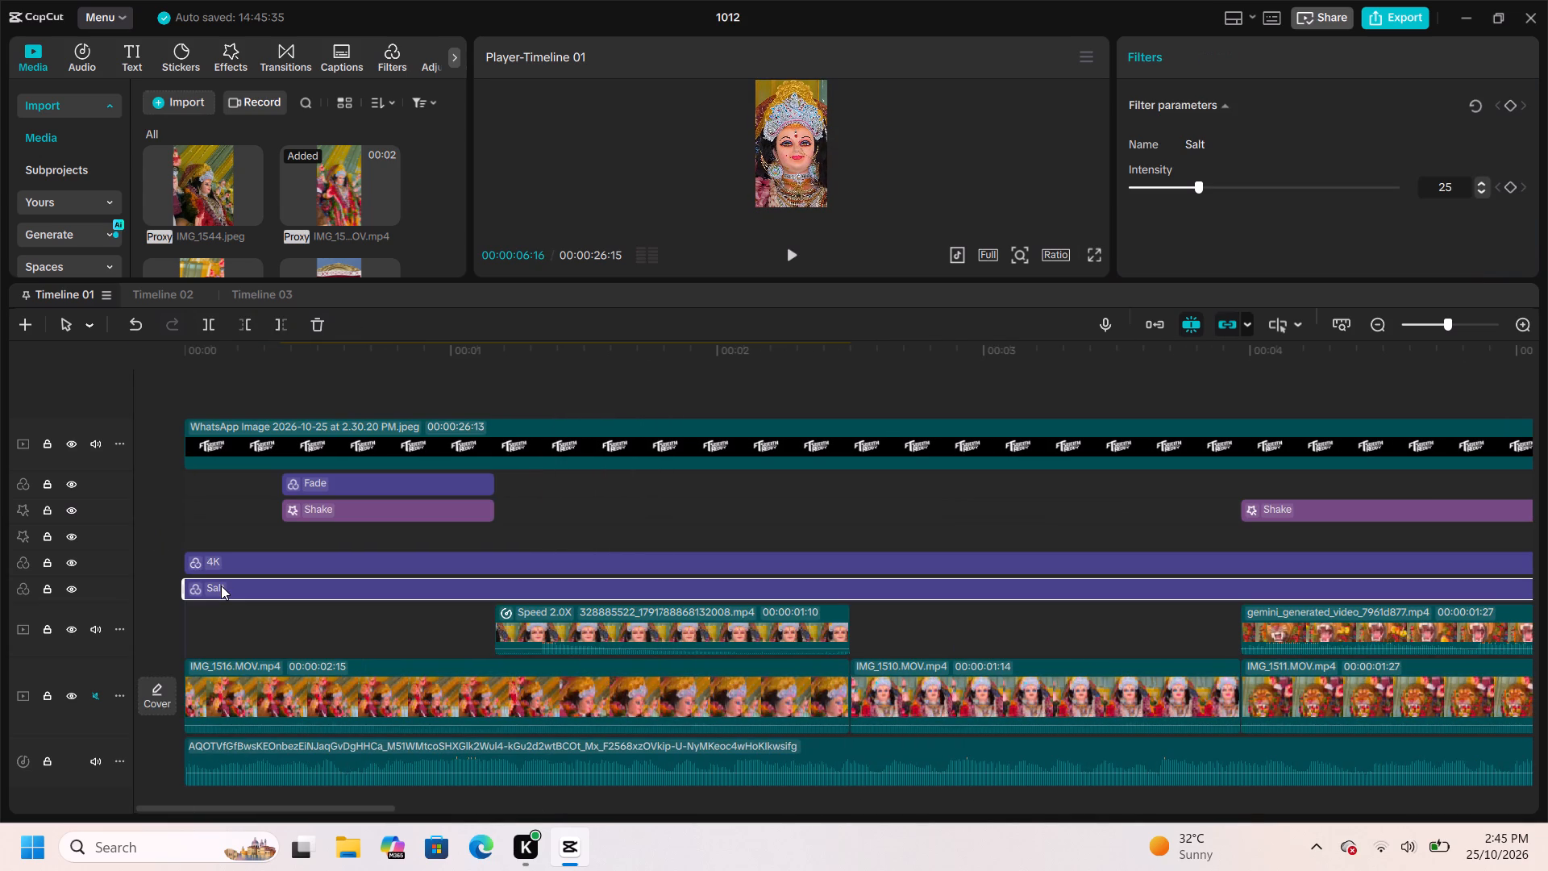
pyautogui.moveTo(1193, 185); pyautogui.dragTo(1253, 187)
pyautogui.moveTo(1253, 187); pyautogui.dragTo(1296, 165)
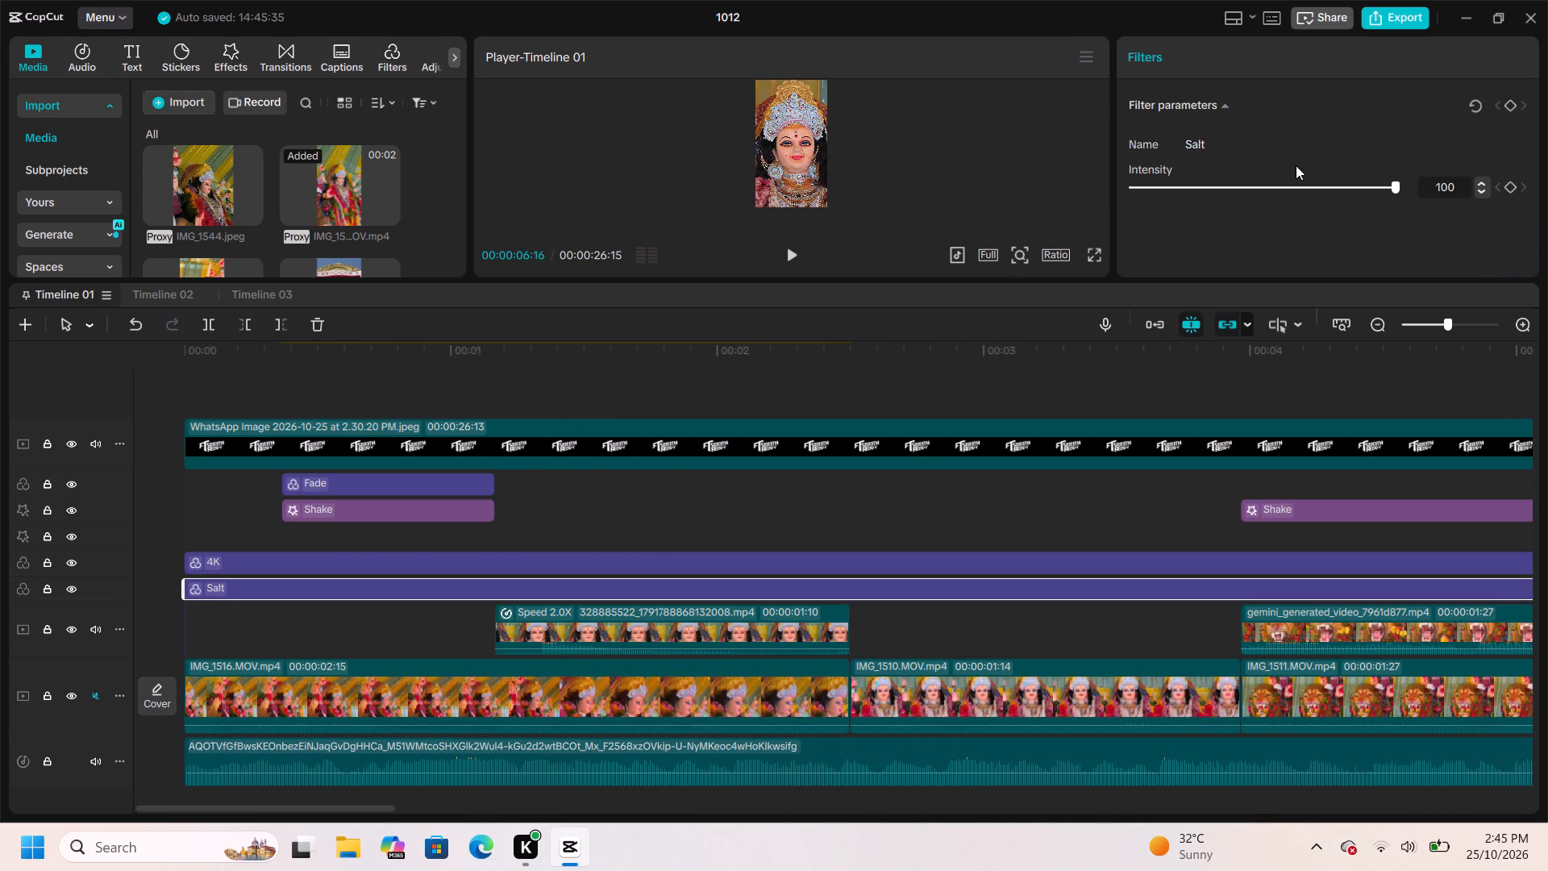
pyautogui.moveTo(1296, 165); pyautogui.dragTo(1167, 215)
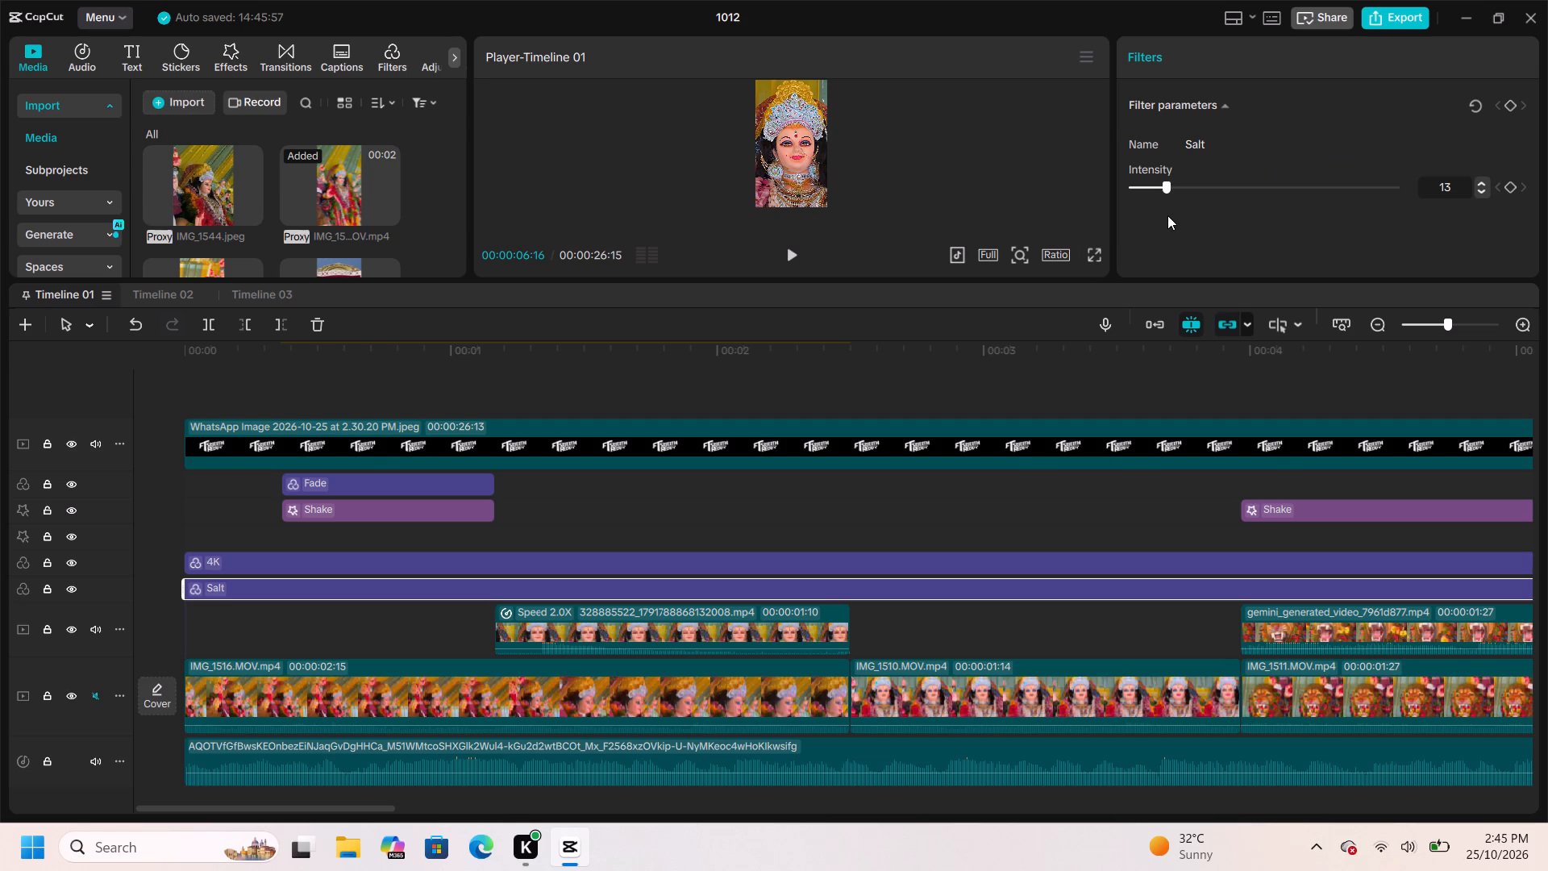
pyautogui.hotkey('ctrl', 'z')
# Play the video again from the beginning to about 00:11 to check the filtered picture.
pyautogui.scroll(1, 566, 443)
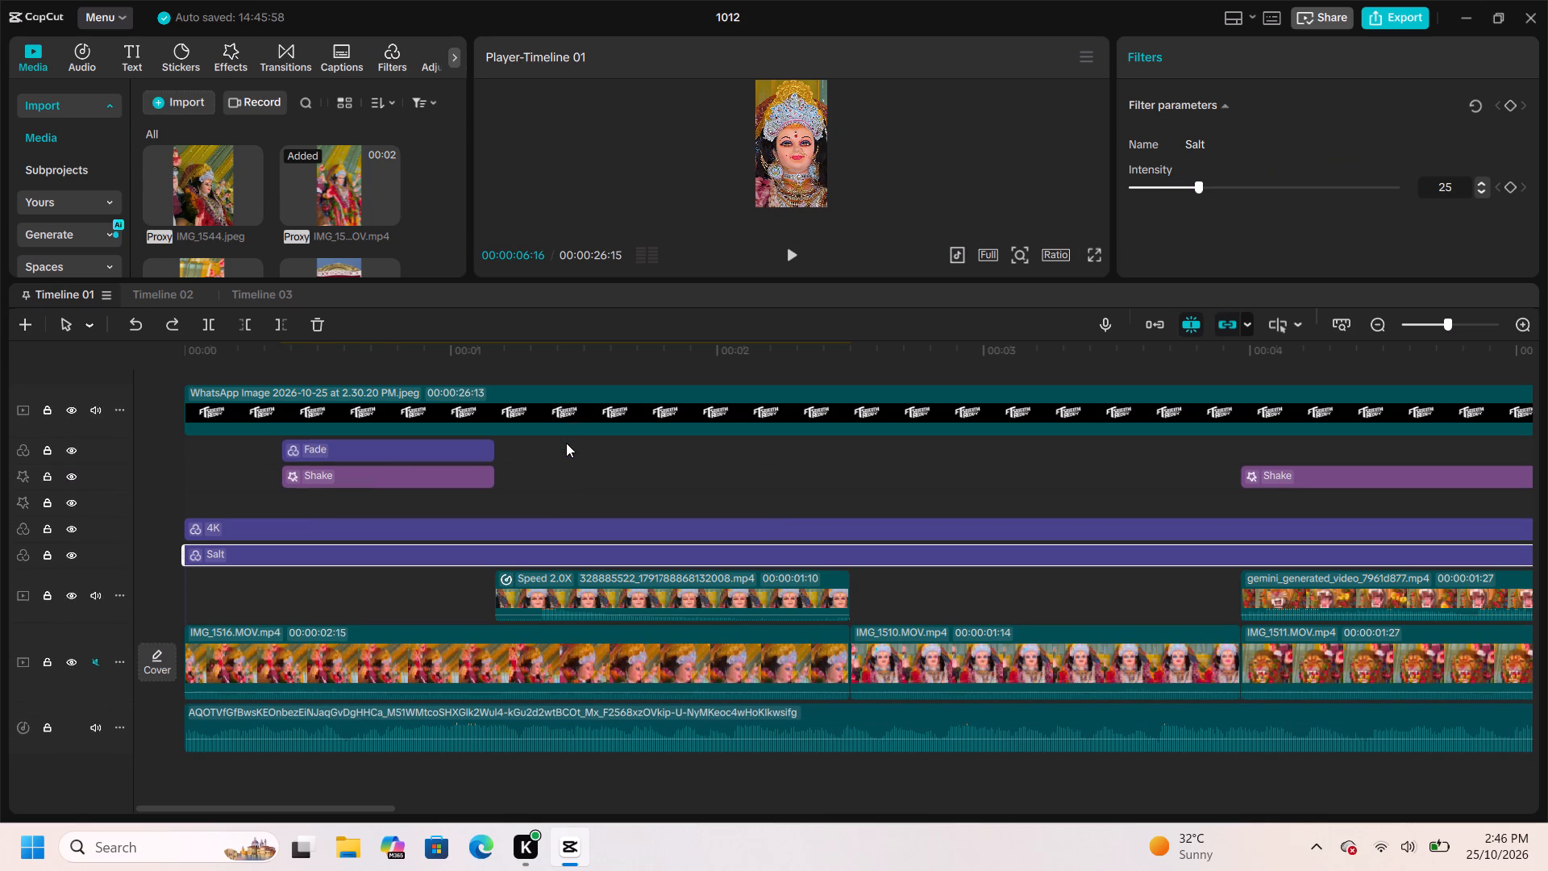
pyautogui.scroll(1, 566, 443)
pyautogui.hscroll(4, 566, 443)
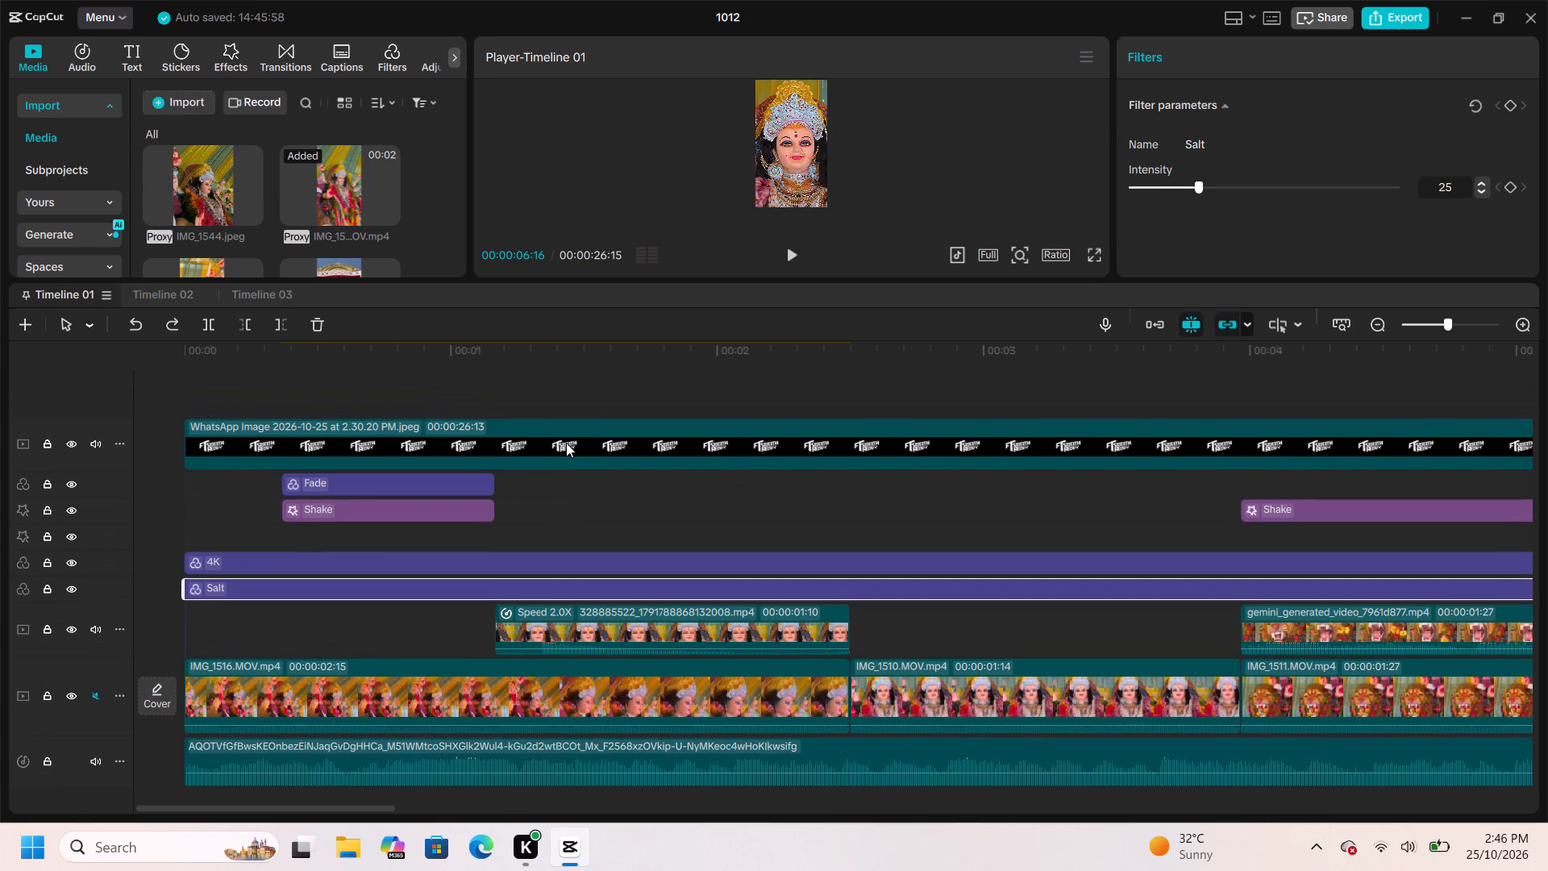
pyautogui.click(209, 396)
pyautogui.moveTo(209, 396); pyautogui.dragTo(96, 356)
pyautogui.press('space')
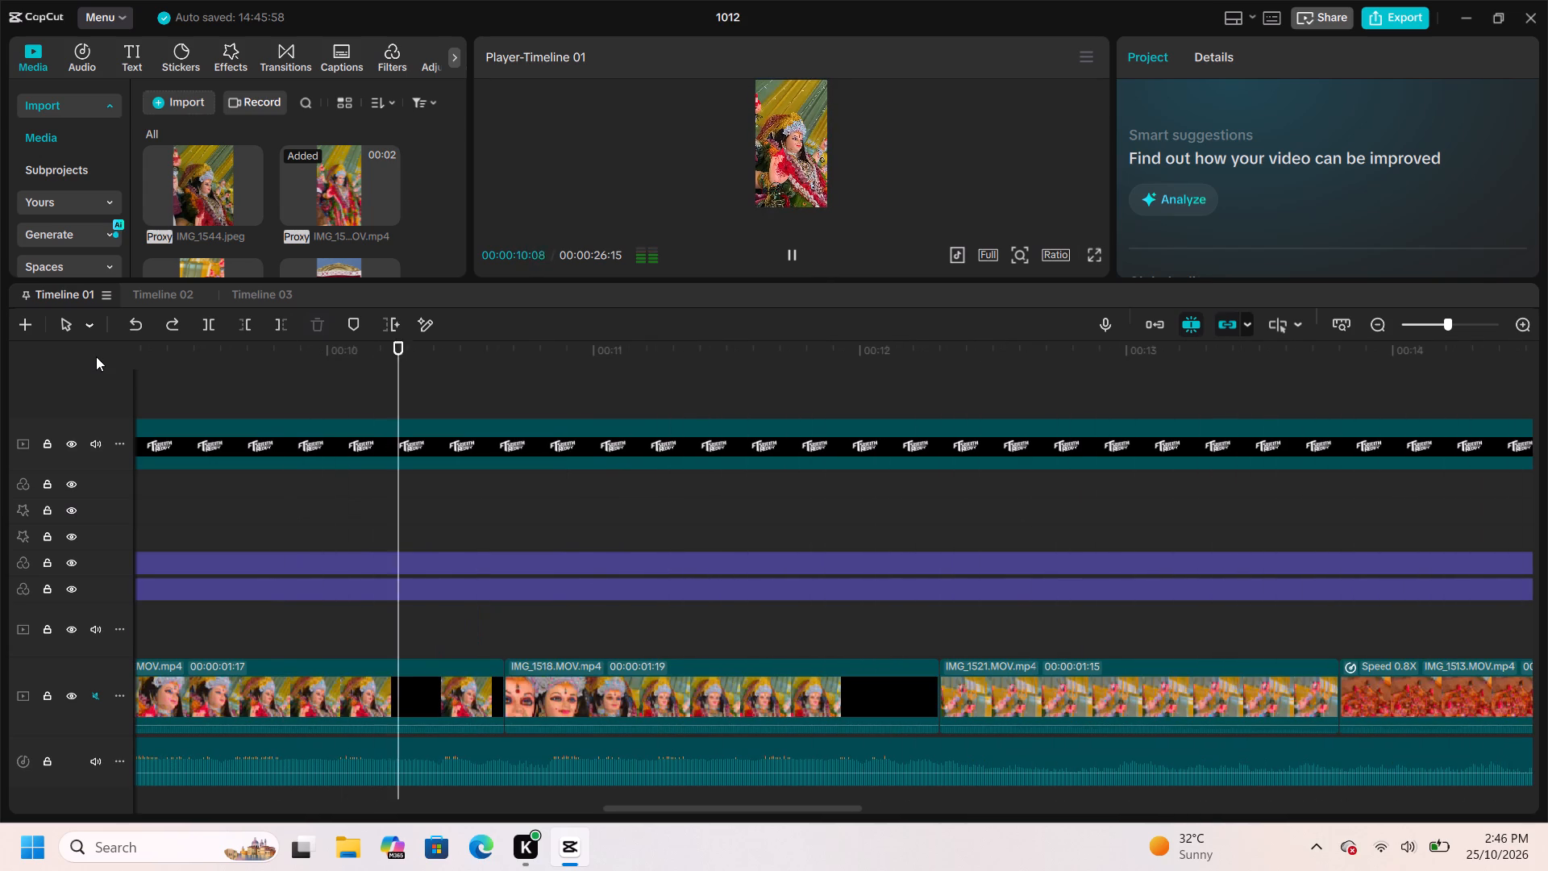
pyautogui.press('space')
pyautogui.hscroll(17, 96, 356)
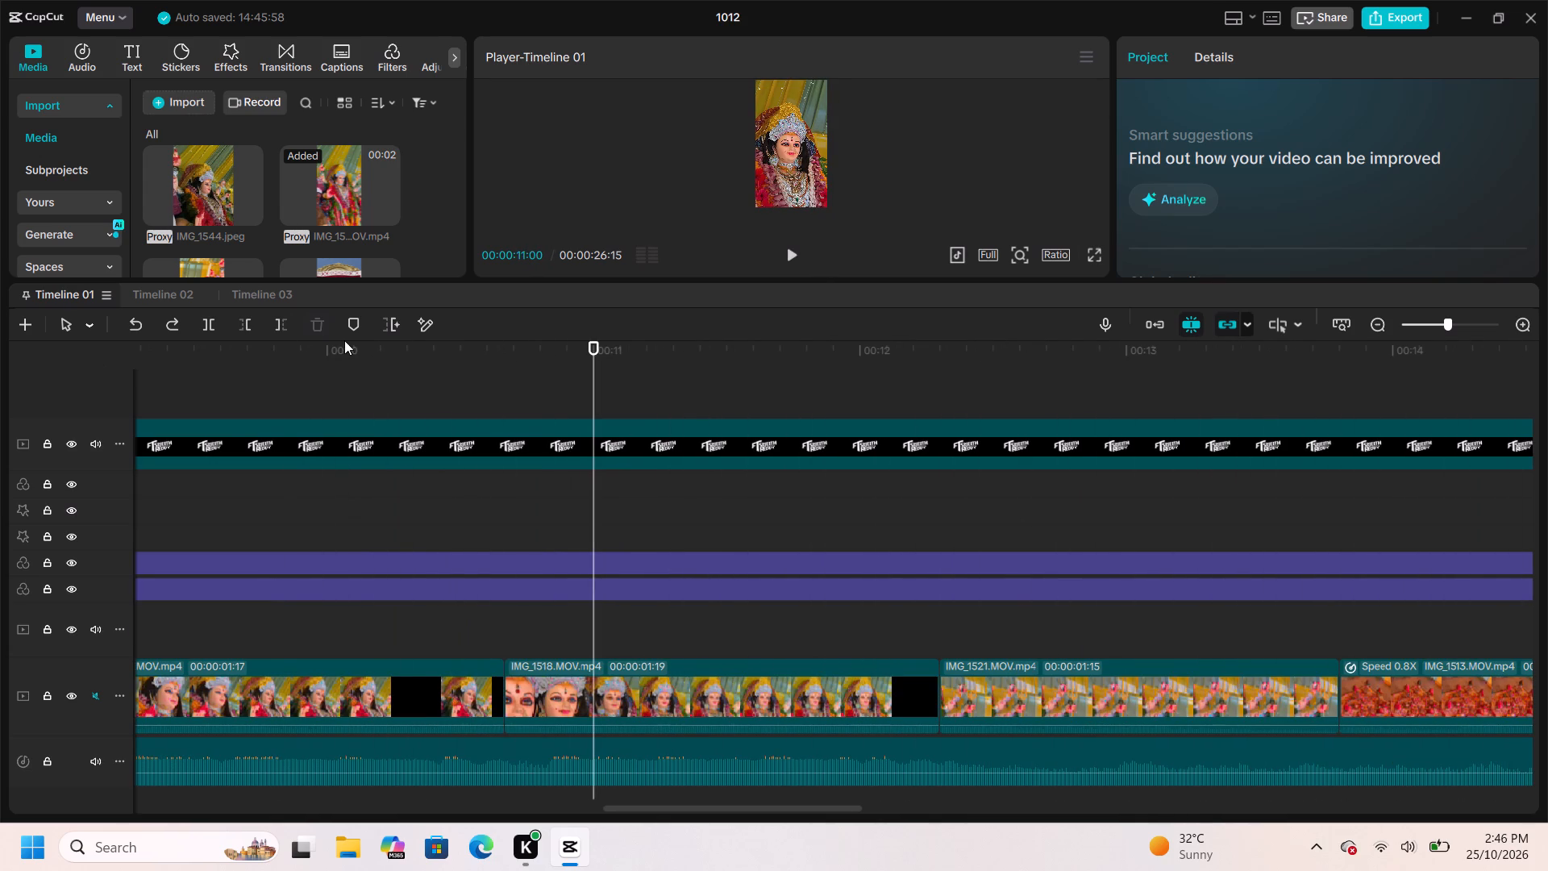
# Review the whole video in full screen from the start to the end, and return to the editor.
pyautogui.hscroll(10, 243, 471)
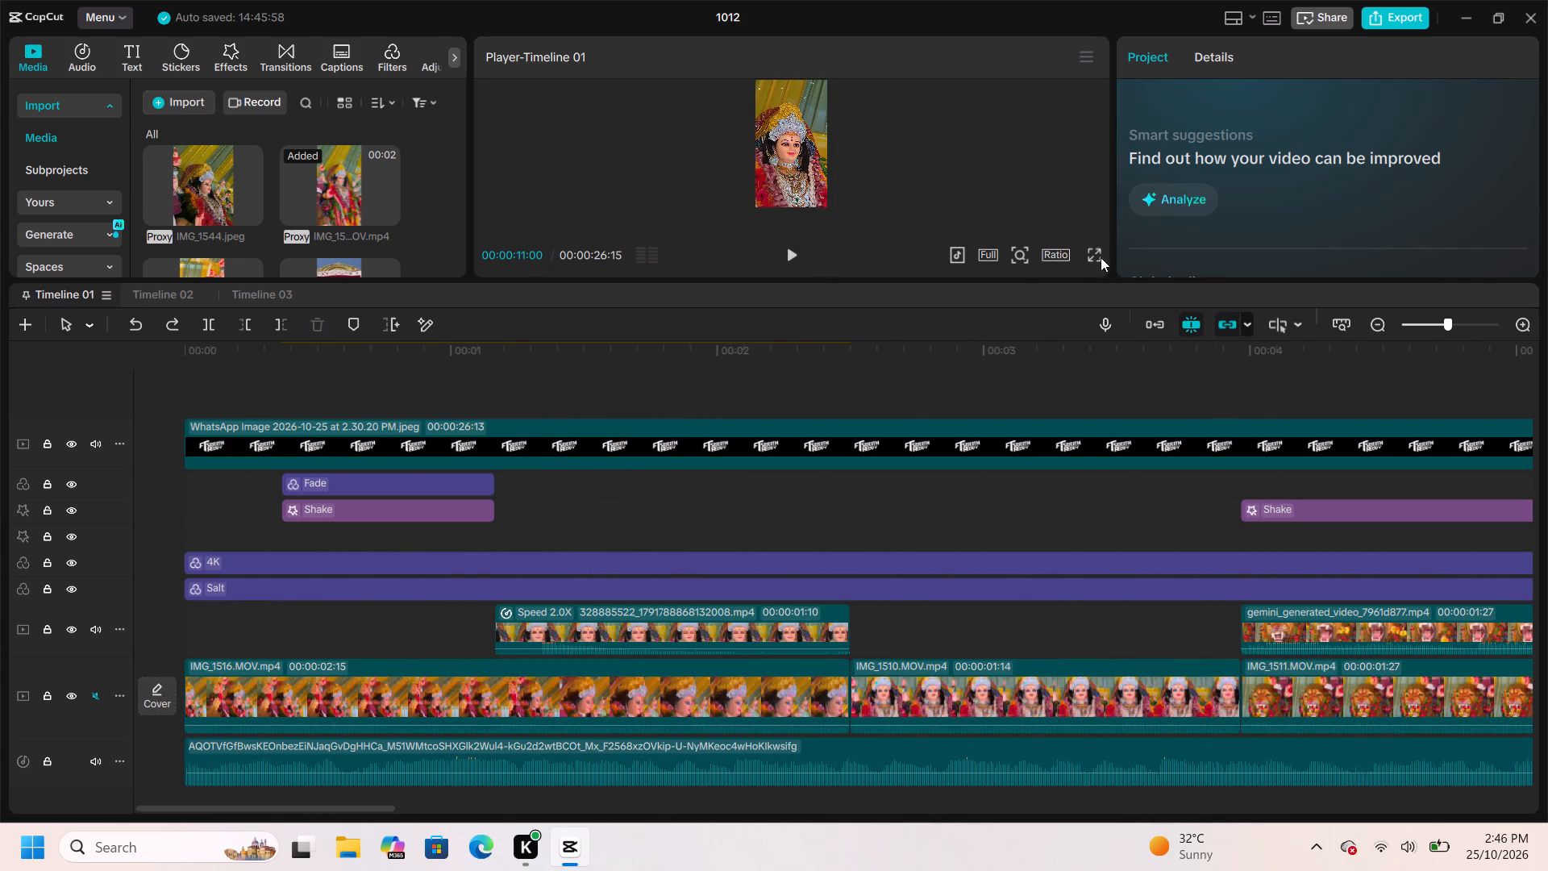
pyautogui.click(1086, 252)
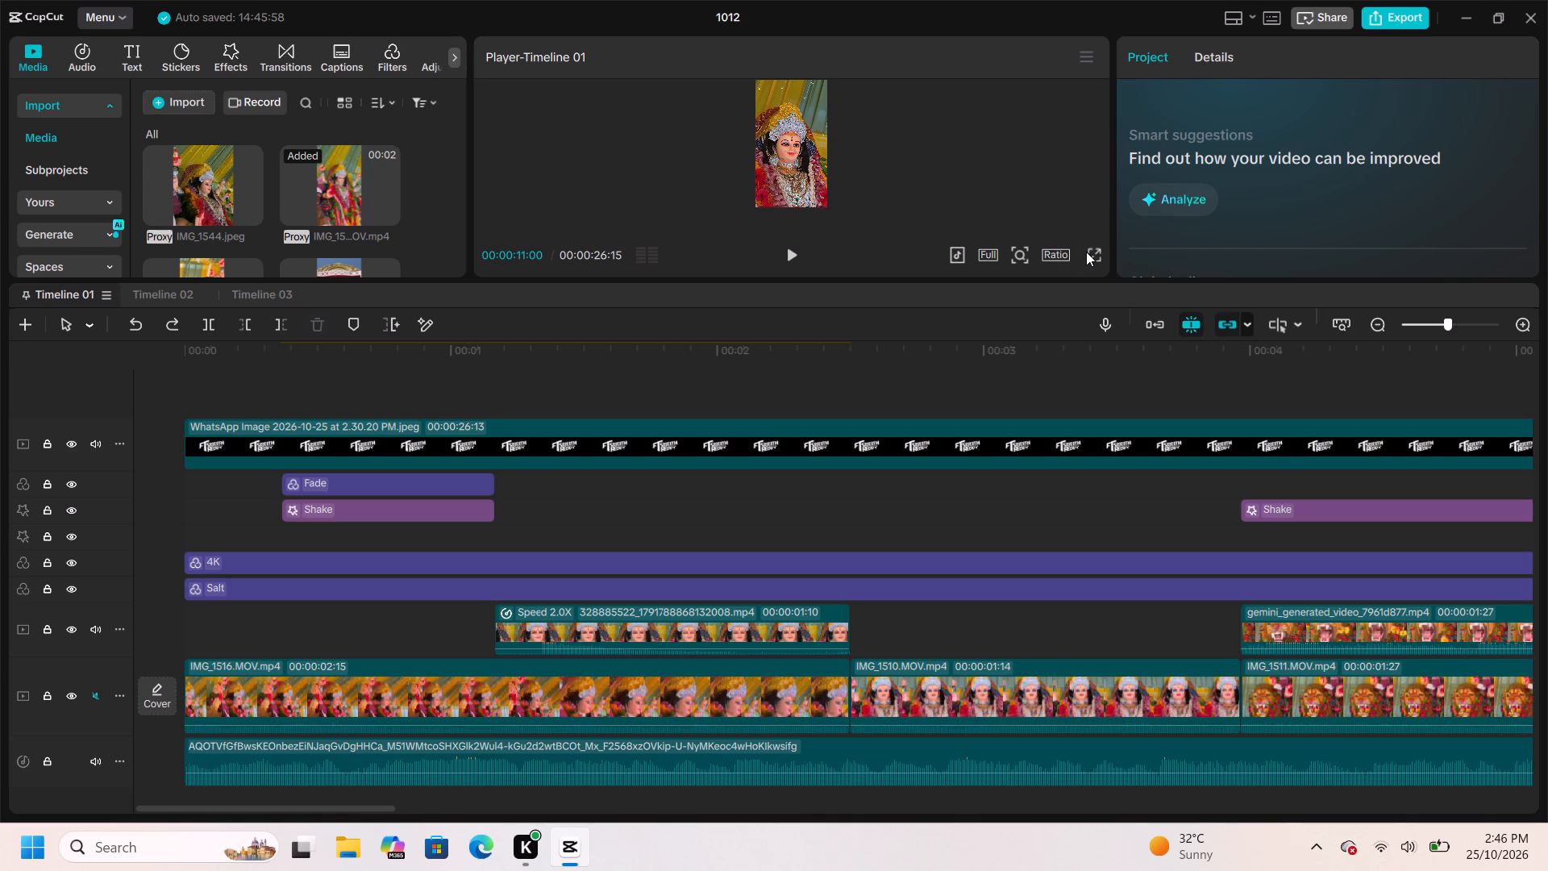
pyautogui.click(1096, 255)
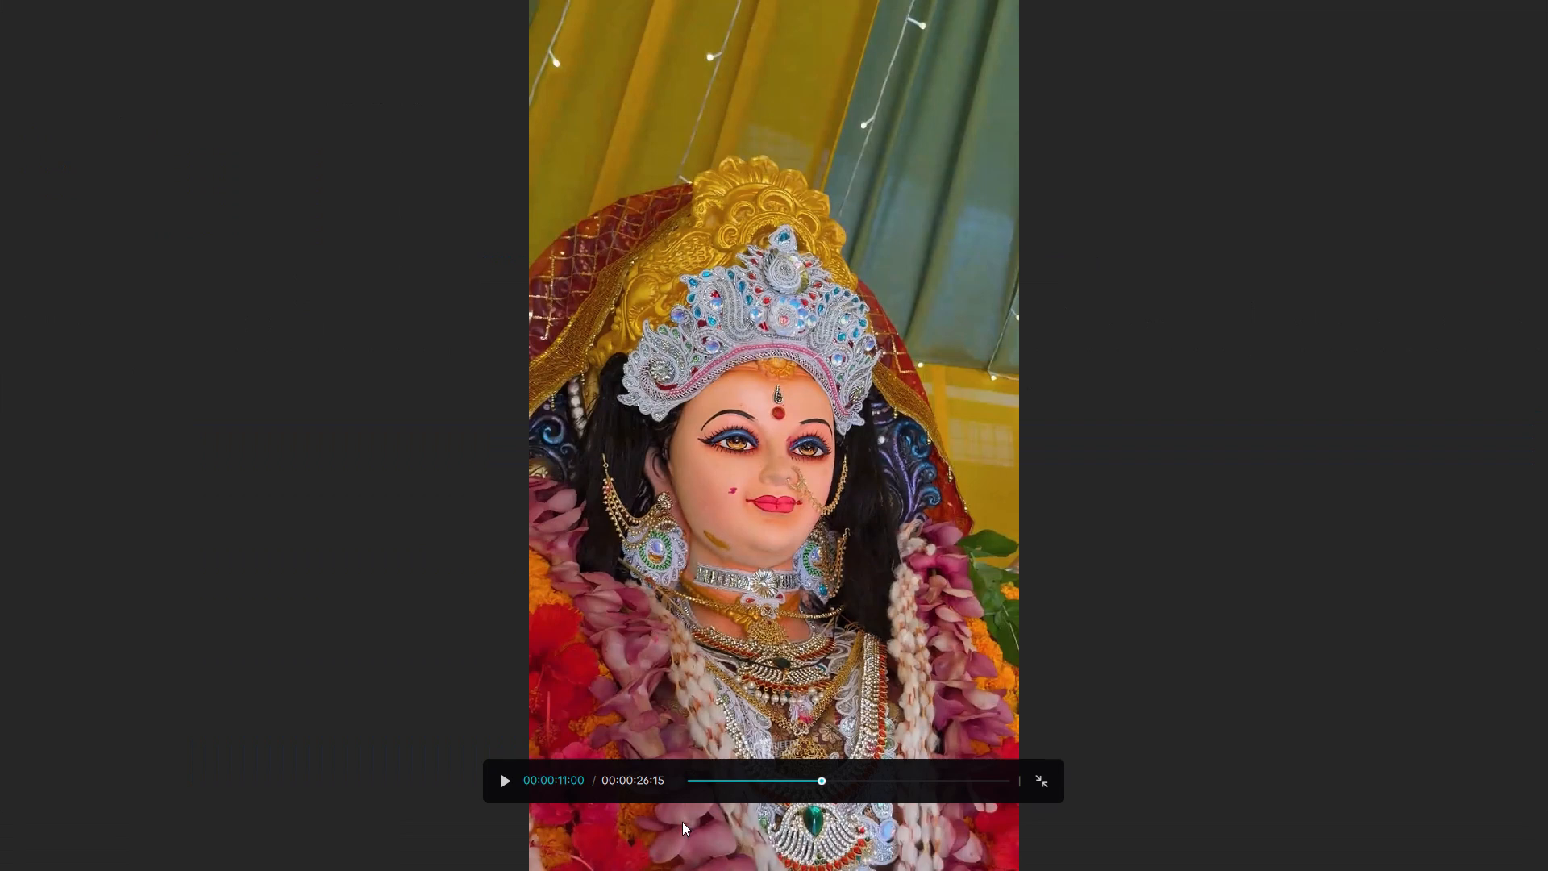
pyautogui.click(784, 794)
pyautogui.moveTo(784, 794); pyautogui.dragTo(786, 779)
pyautogui.moveTo(786, 779); pyautogui.dragTo(502, 733)
pyautogui.press('space')
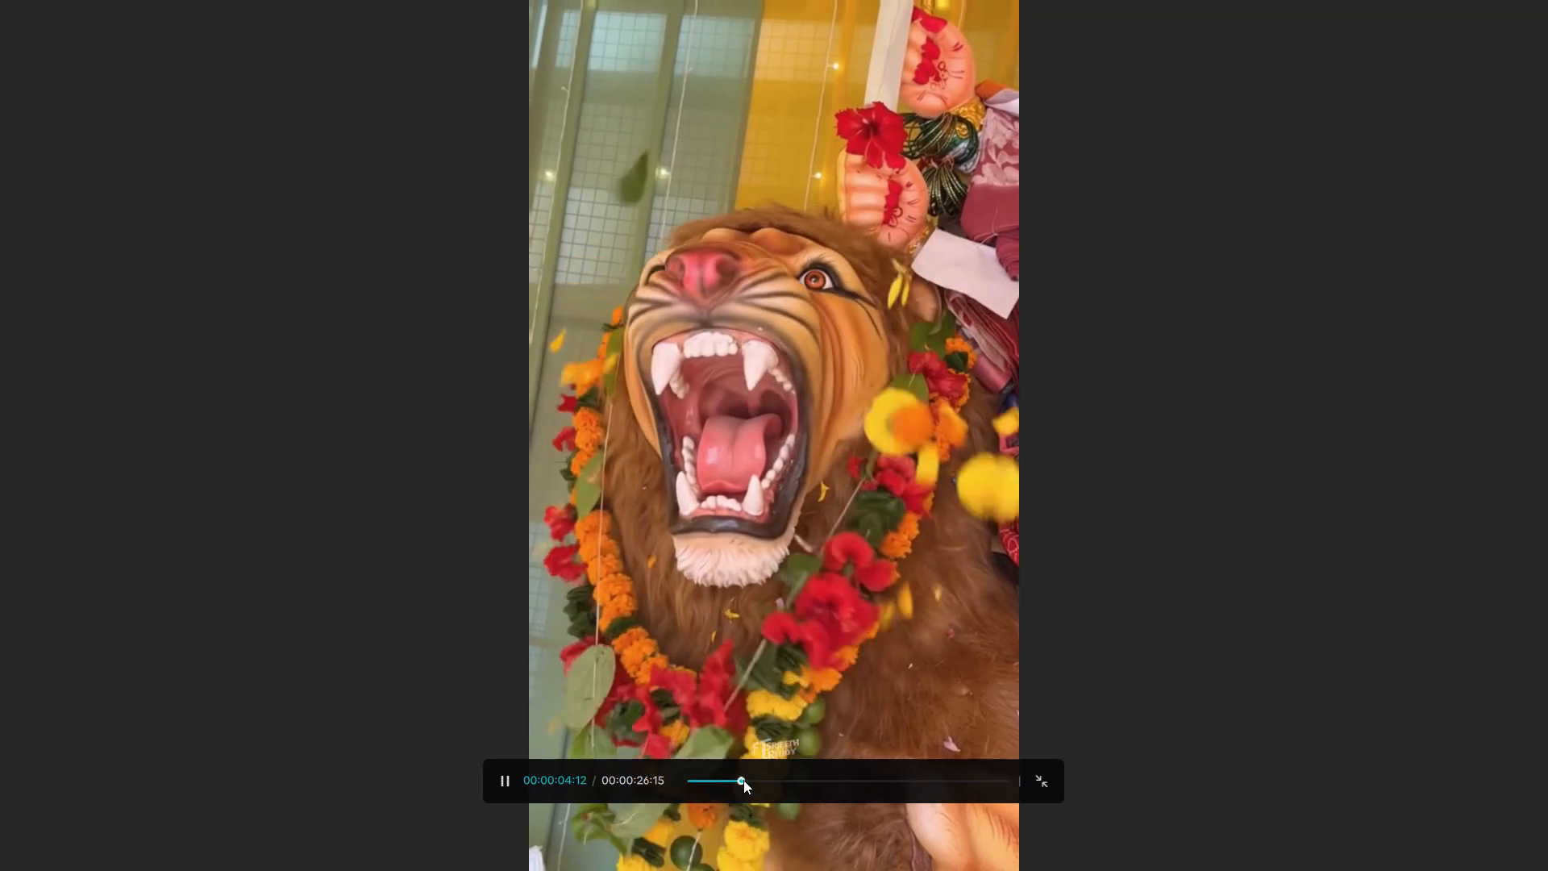
pyautogui.moveTo(743, 780); pyautogui.dragTo(639, 772)
pyautogui.press('space')
pyautogui.press('space')
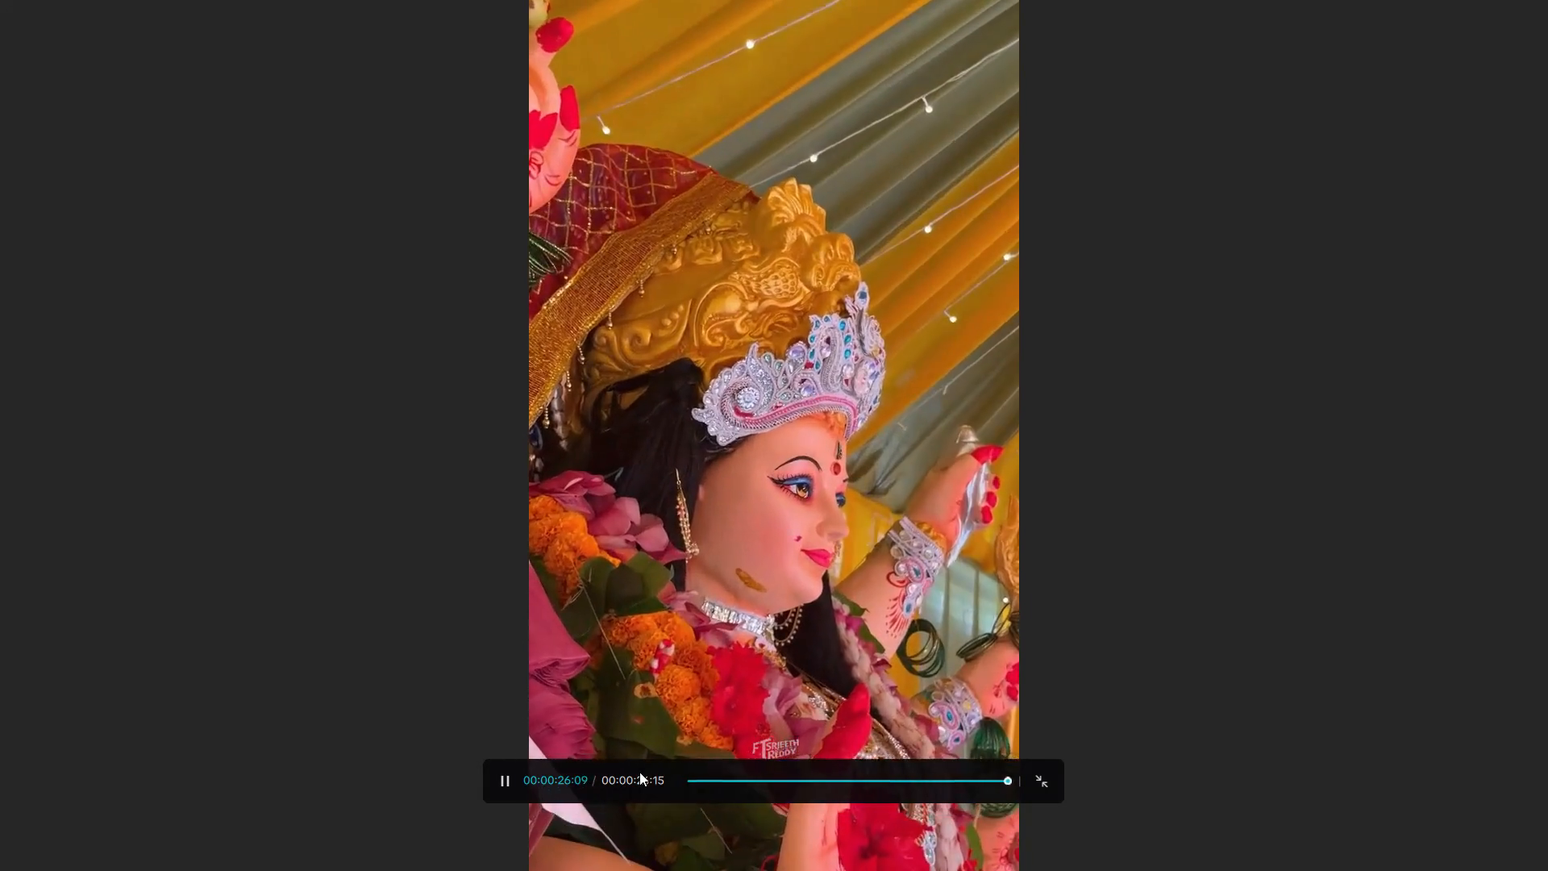
pyautogui.click(1039, 773)
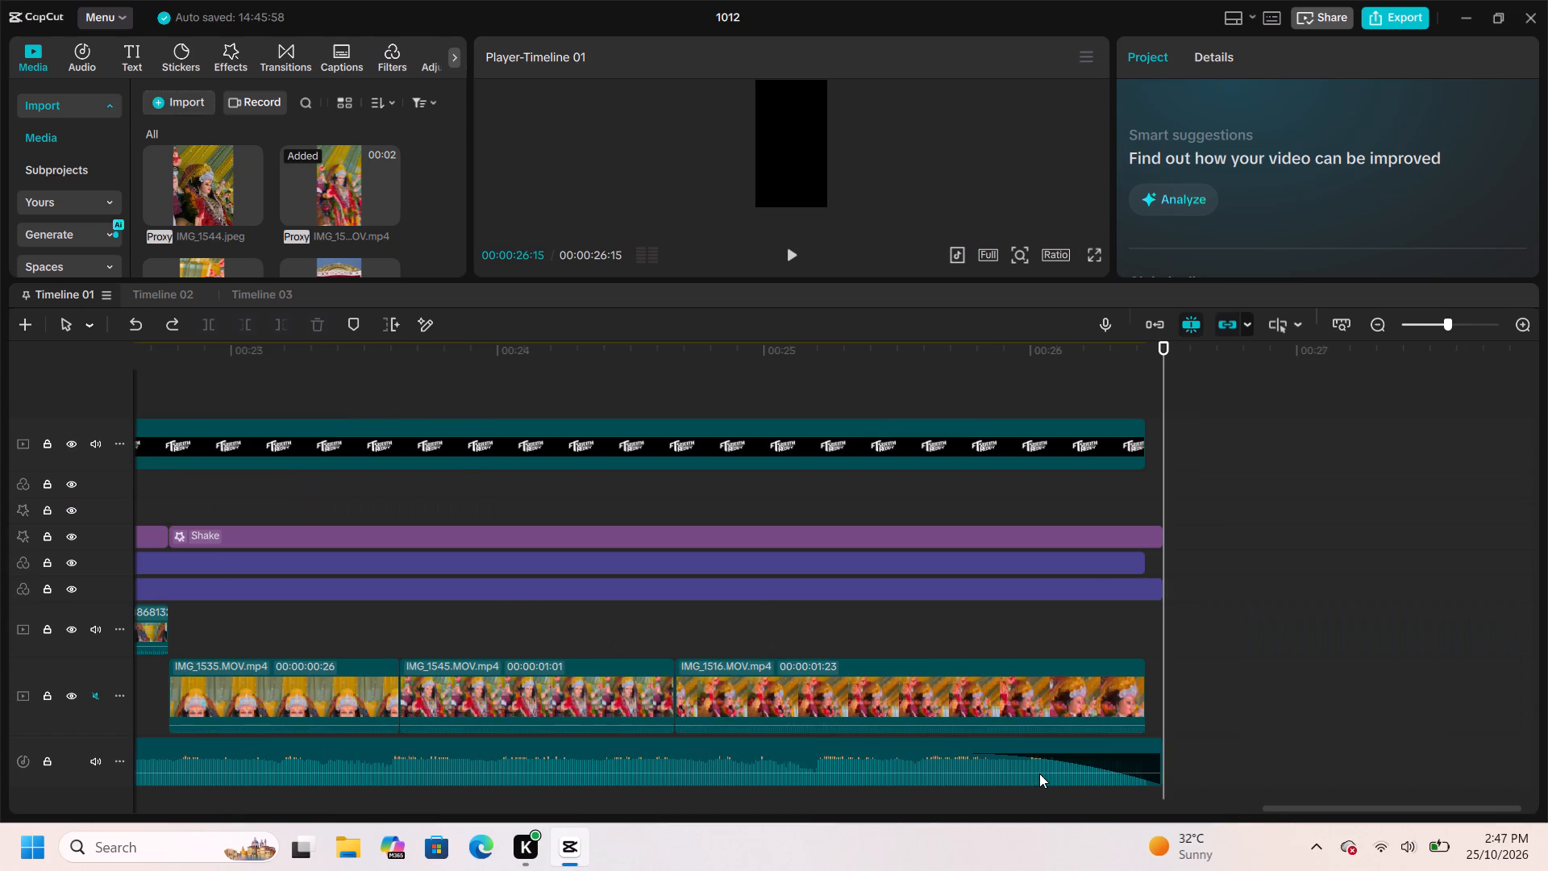
# Export Timeline 01 as a 4K HEVC mp4 at 30fps with the recommended bit rate and MP3 audio.
pyautogui.scroll(4, 1081, 563)
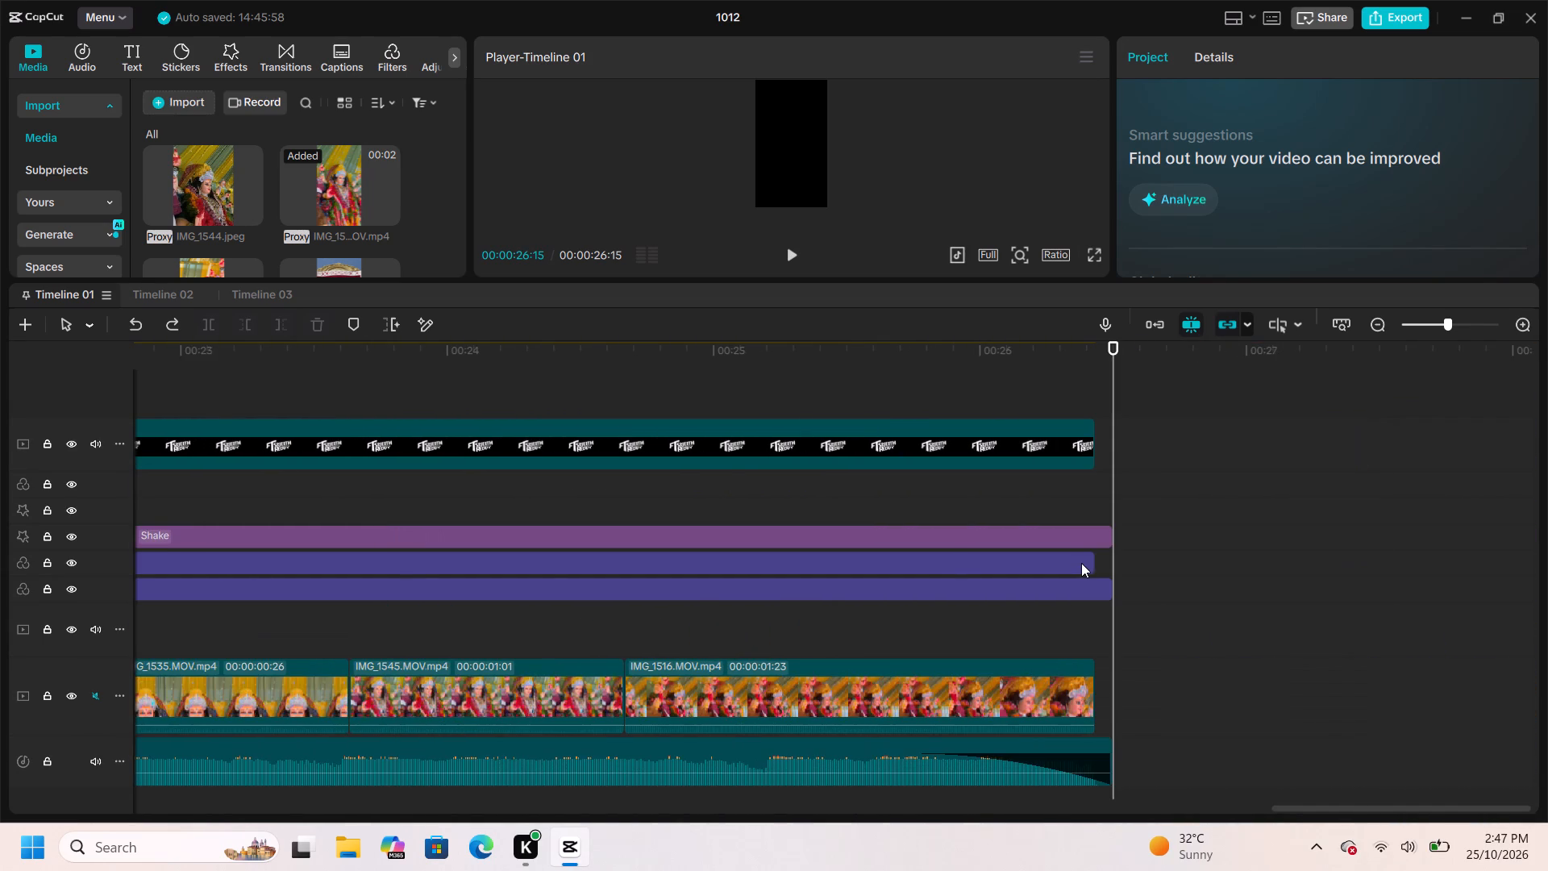
pyautogui.click(1387, 15)
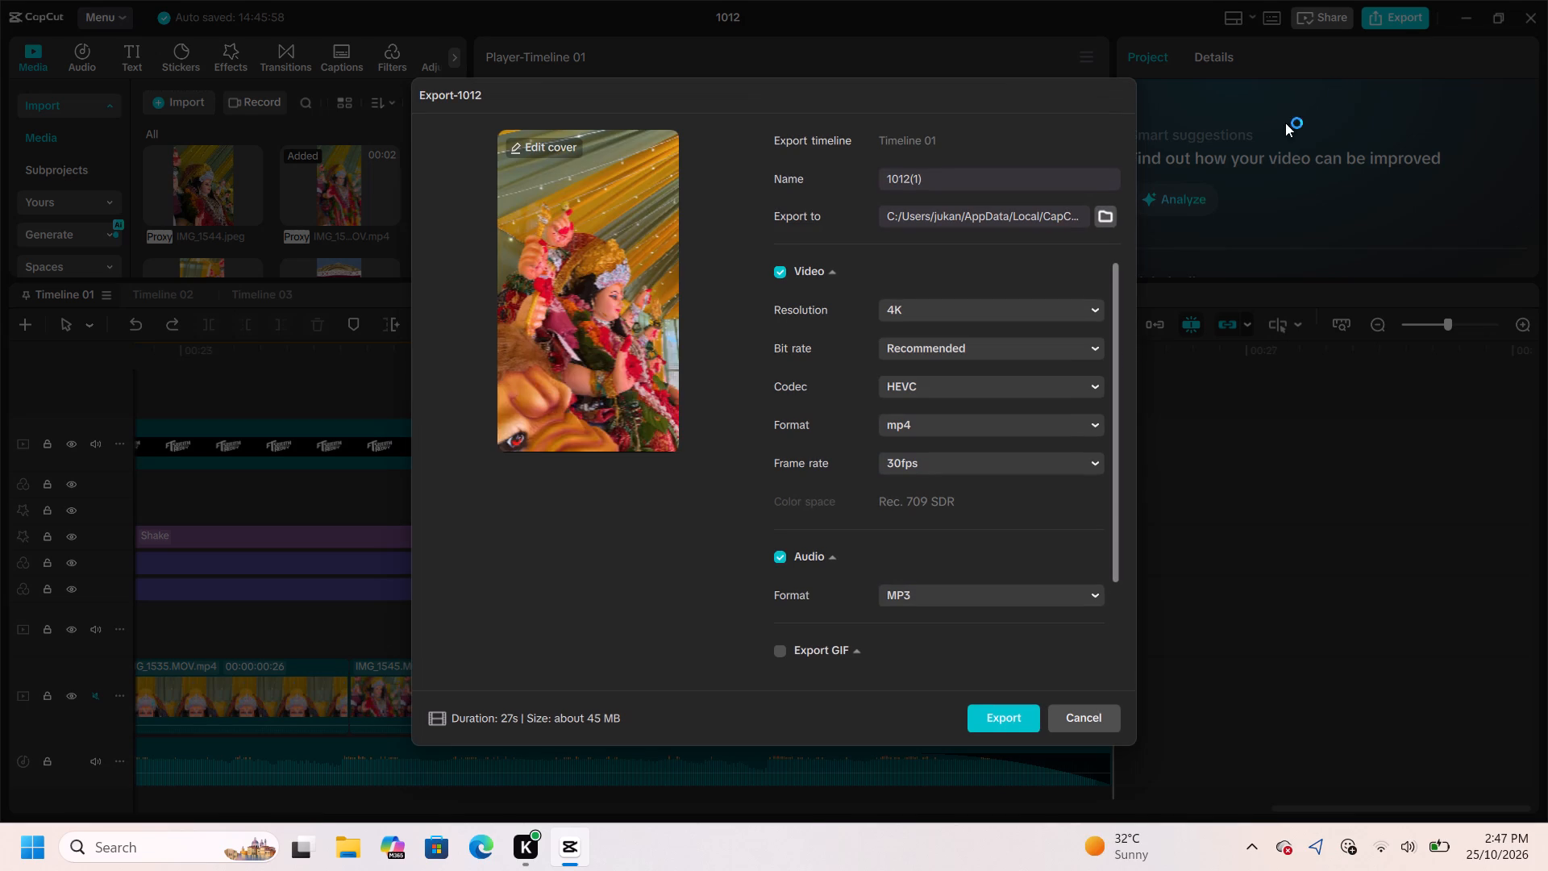
pyautogui.click(994, 714)
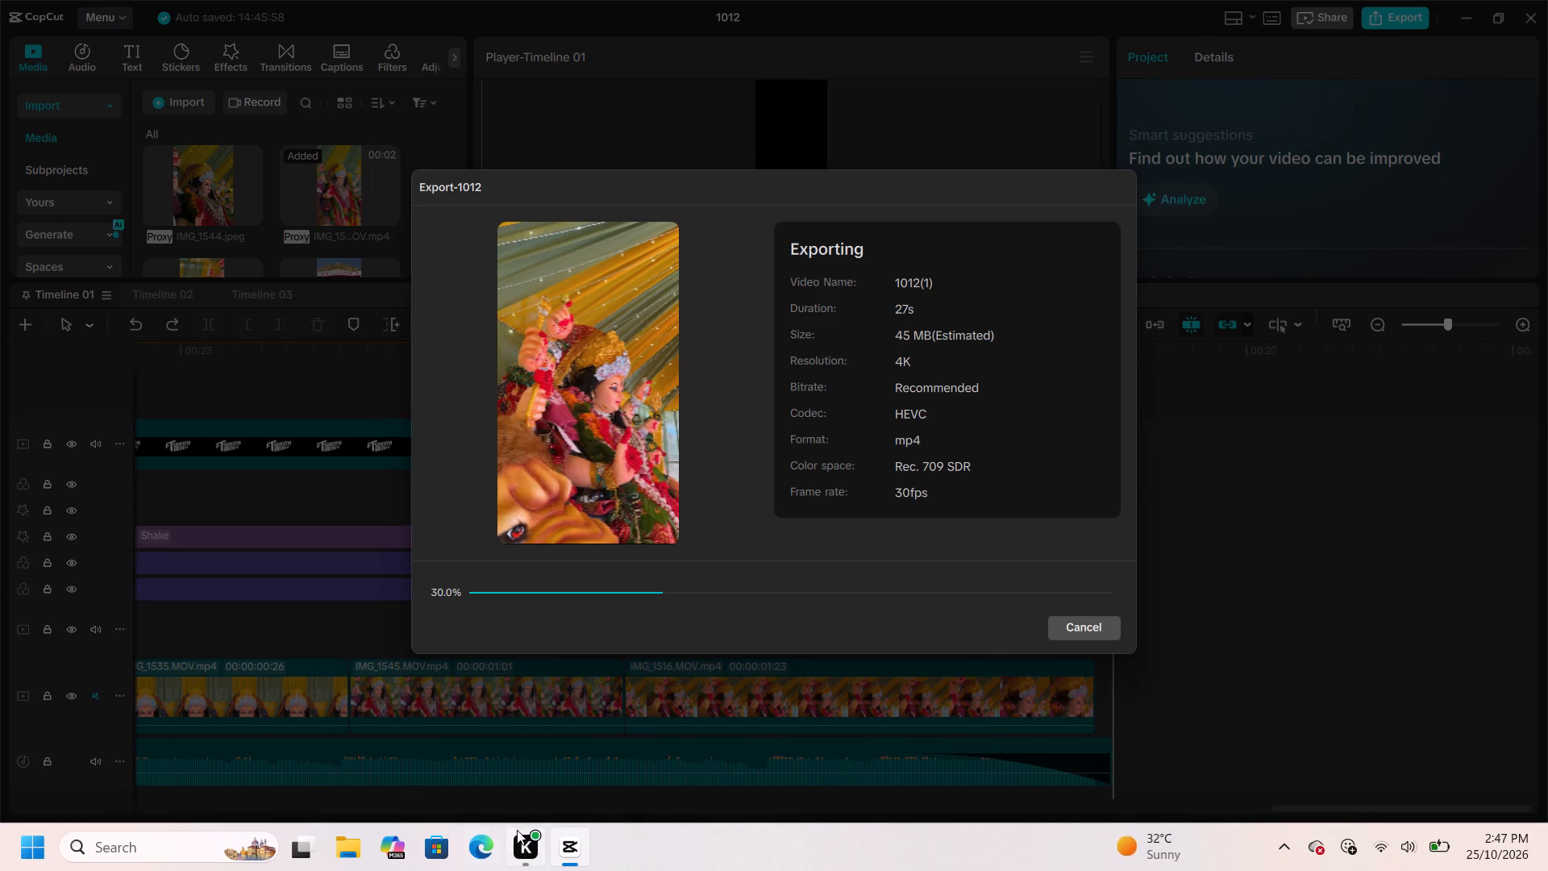
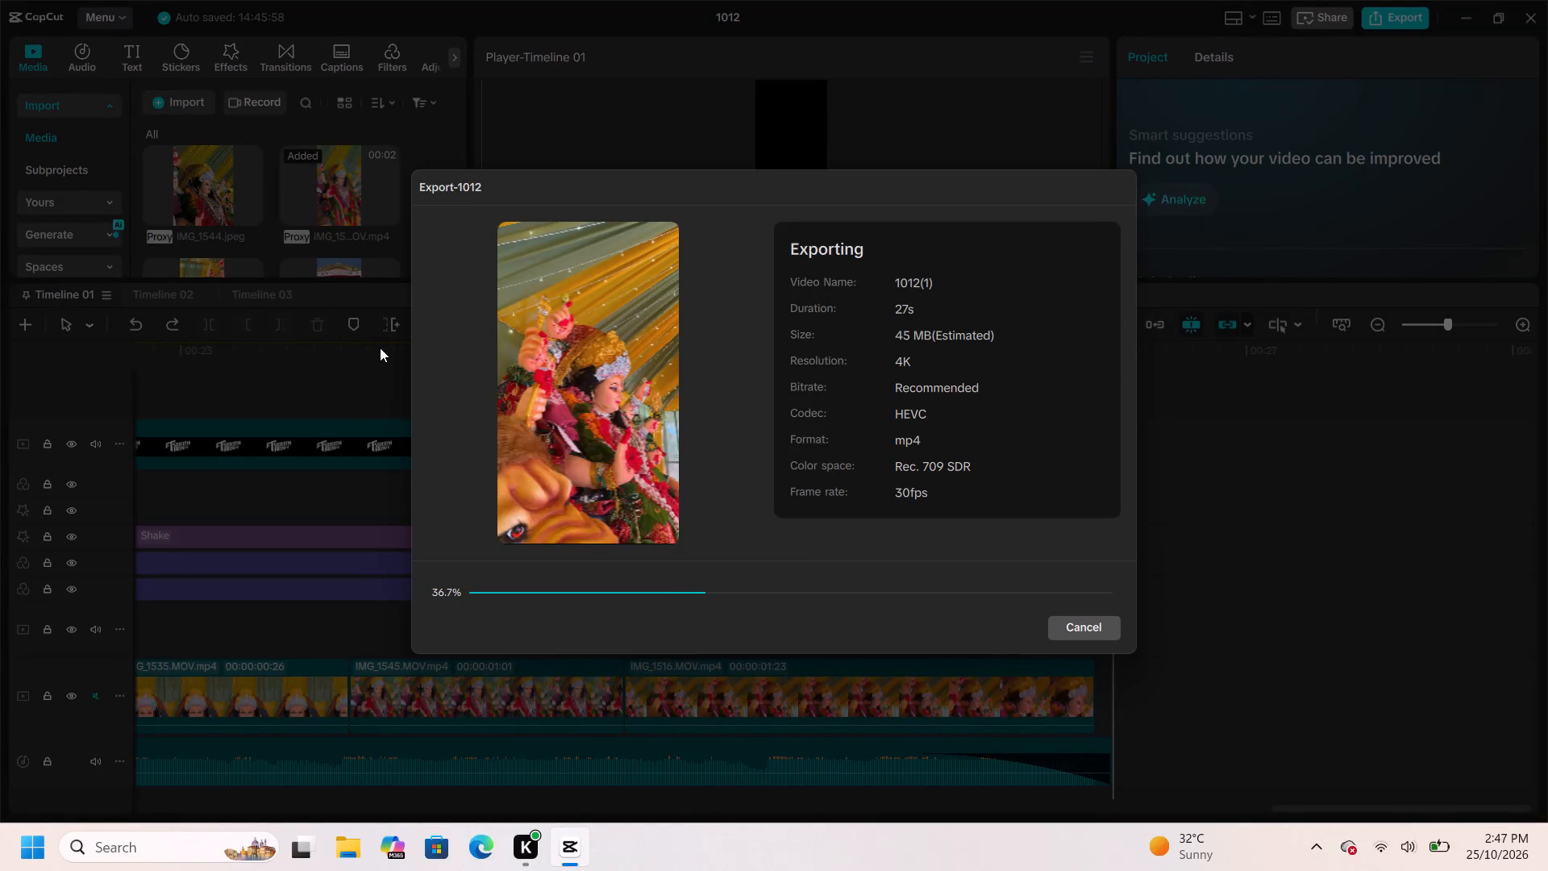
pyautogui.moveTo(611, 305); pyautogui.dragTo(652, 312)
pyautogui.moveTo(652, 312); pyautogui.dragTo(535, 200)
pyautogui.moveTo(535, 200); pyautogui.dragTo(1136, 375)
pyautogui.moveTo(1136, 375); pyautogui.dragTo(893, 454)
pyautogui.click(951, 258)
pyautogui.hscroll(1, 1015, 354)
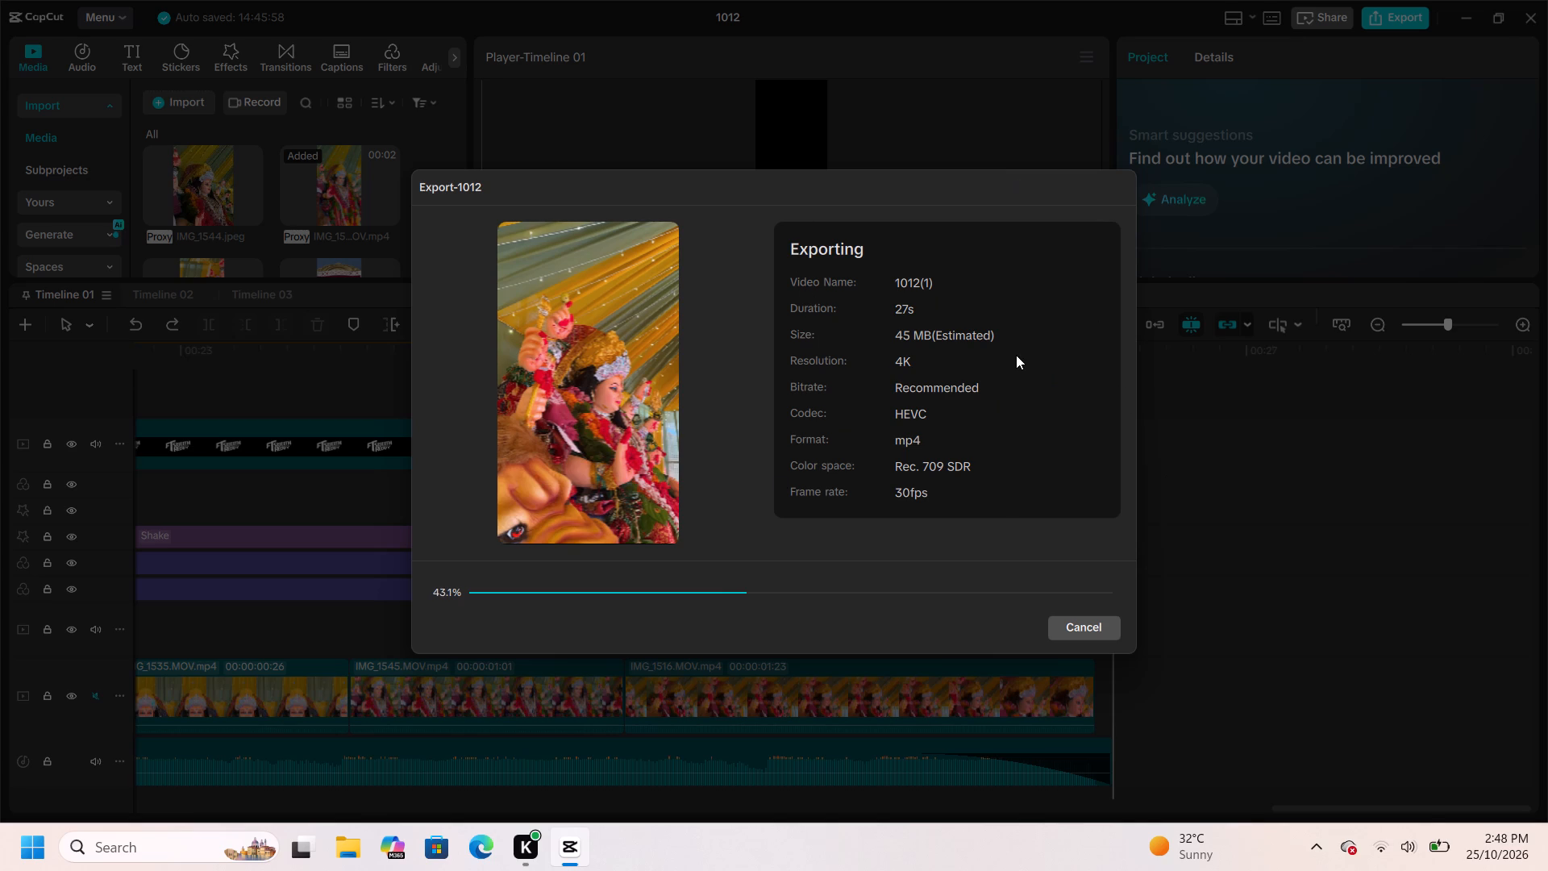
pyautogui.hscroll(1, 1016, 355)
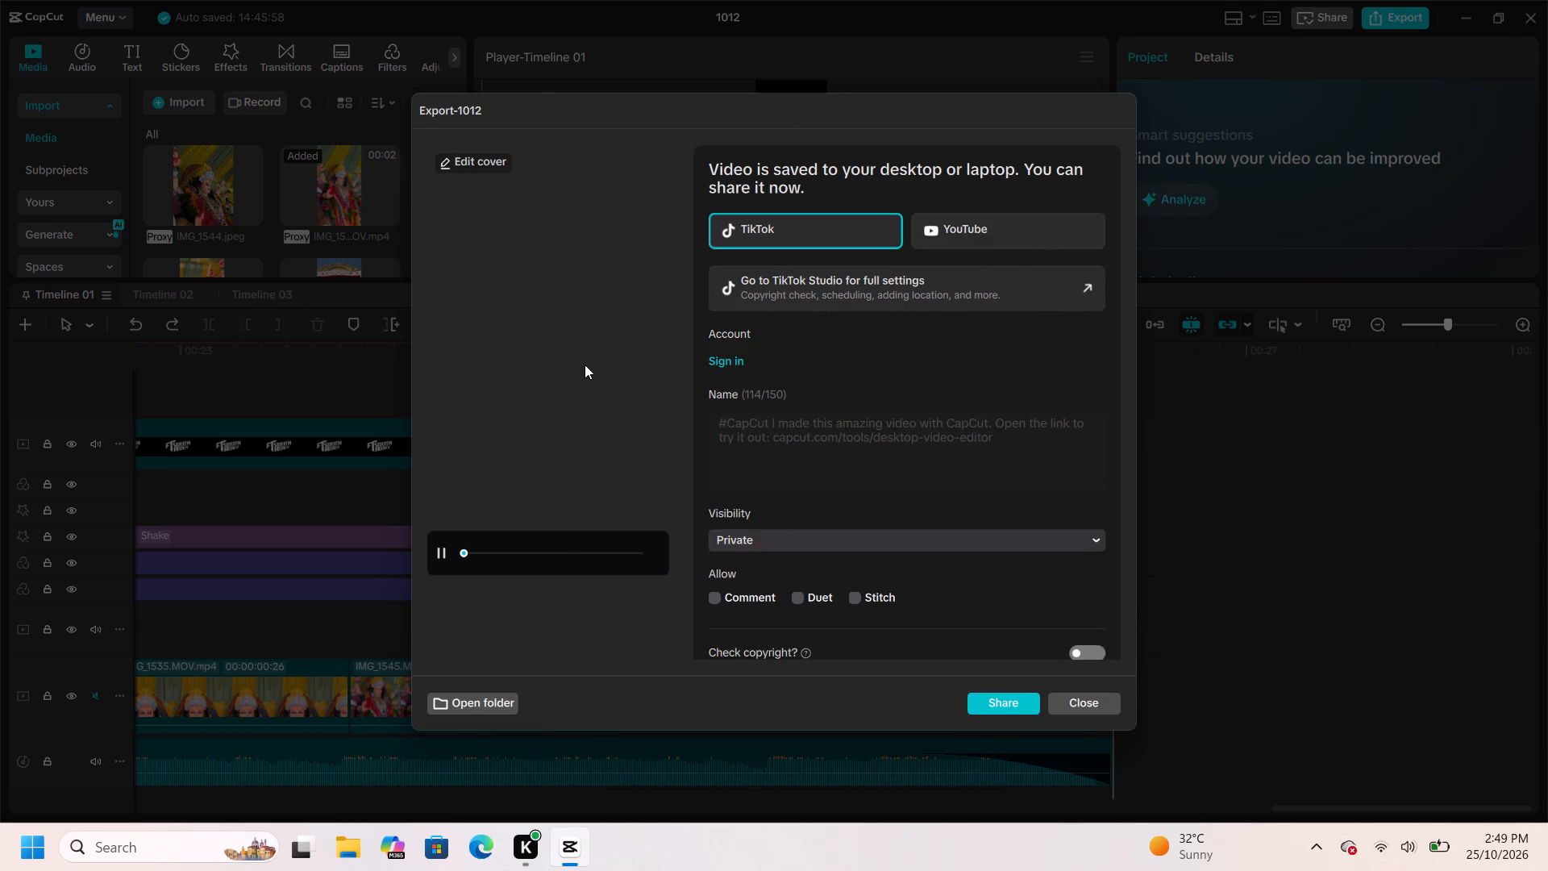
# Open the export folder and move the smaller 1012(1) audio file into the friends youth folder.
pyautogui.click(487, 698)
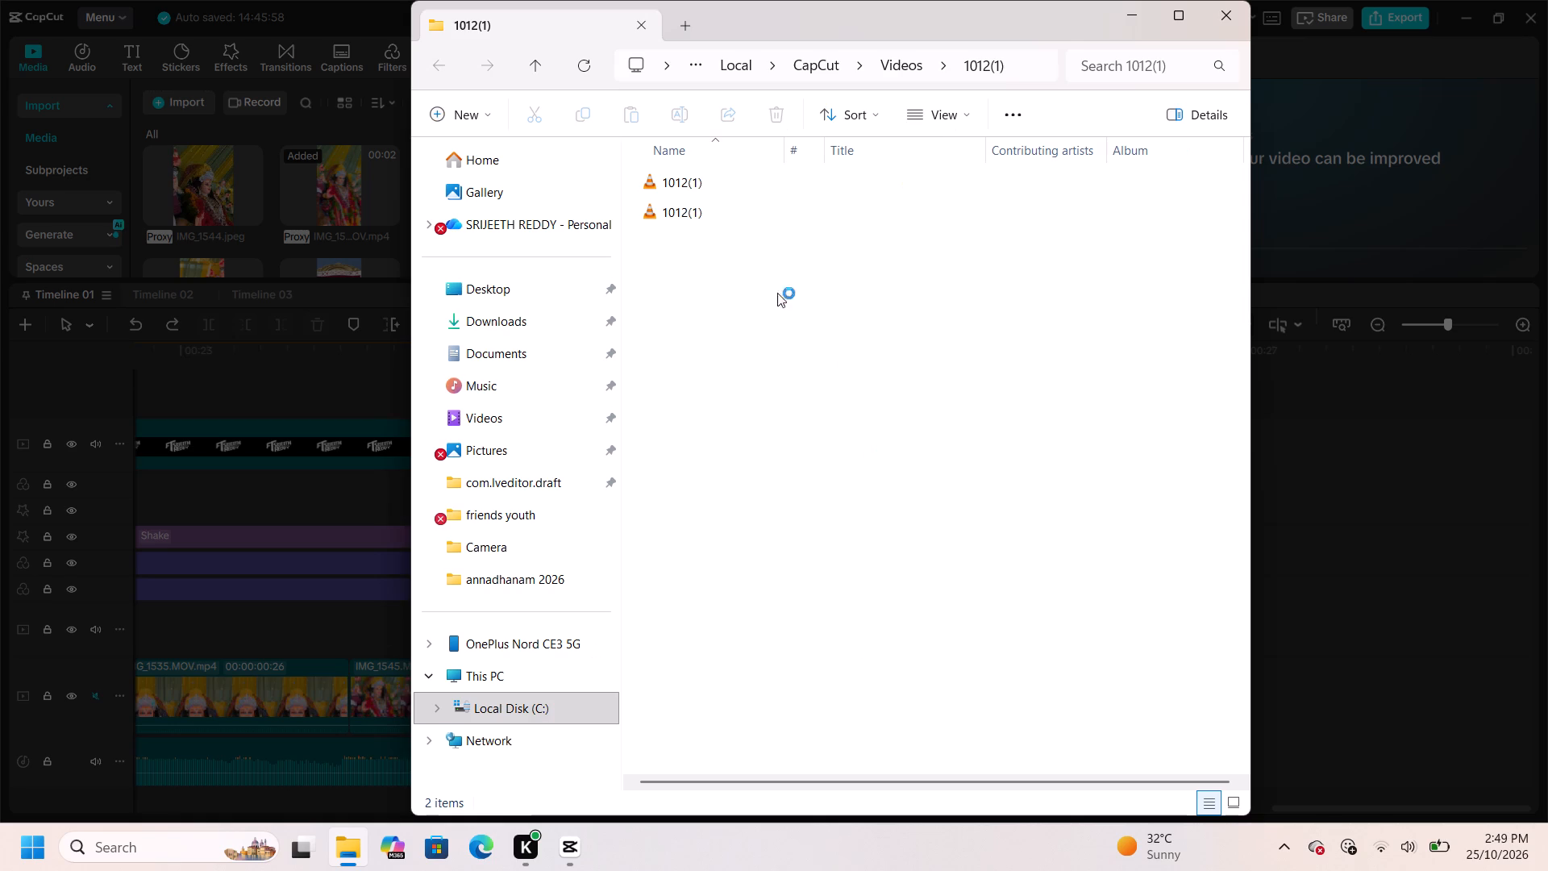
pyautogui.moveTo(728, 189); pyautogui.dragTo(717, 217)
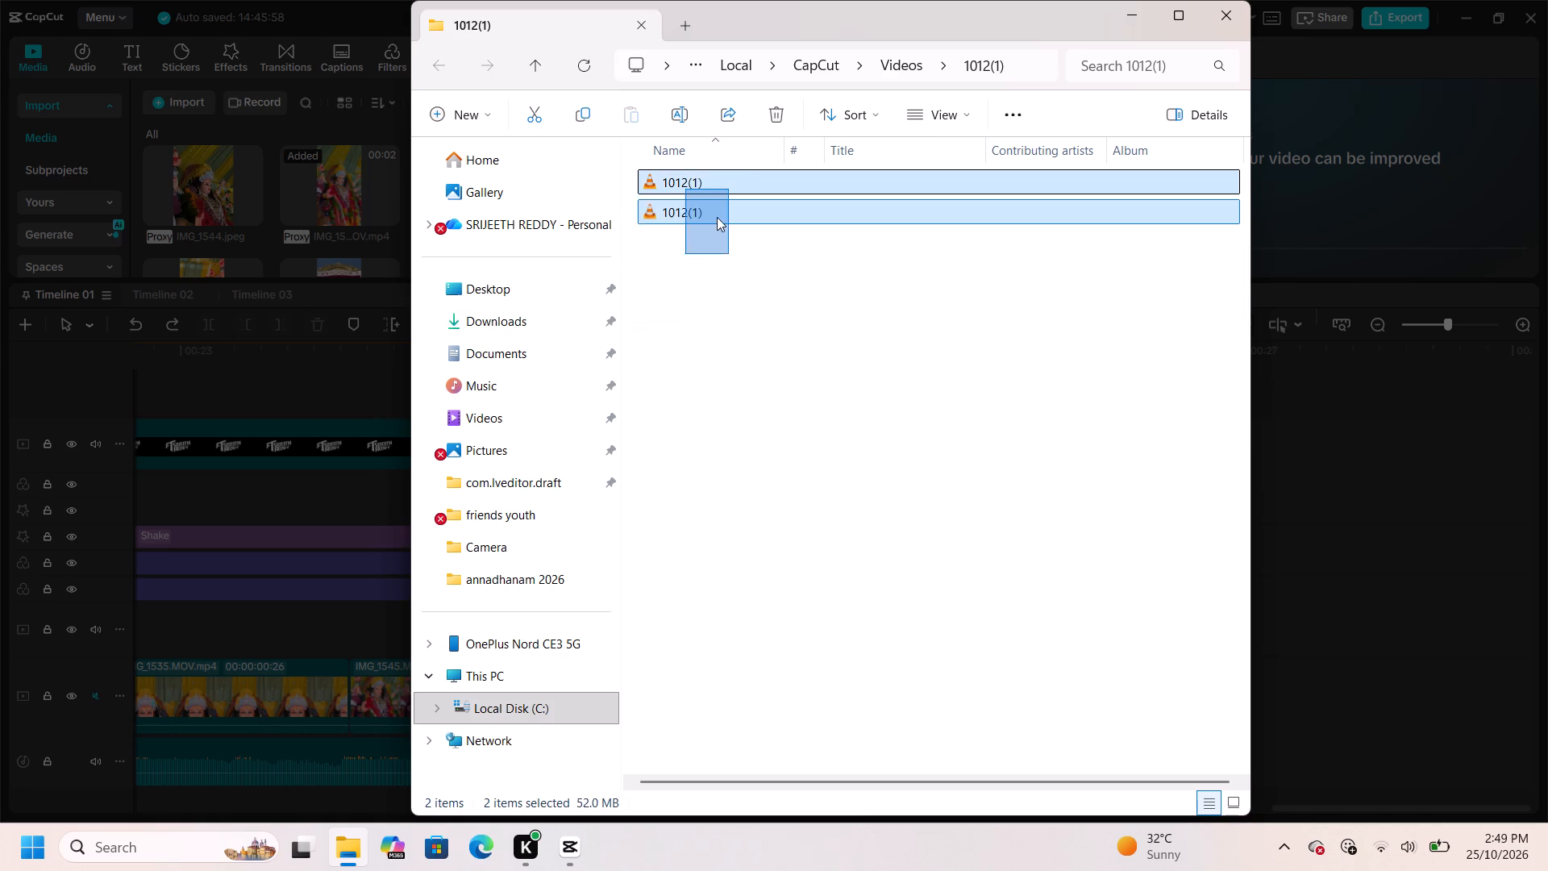
pyautogui.moveTo(717, 217); pyautogui.dragTo(747, 177)
pyautogui.moveTo(747, 177); pyautogui.dragTo(543, 461)
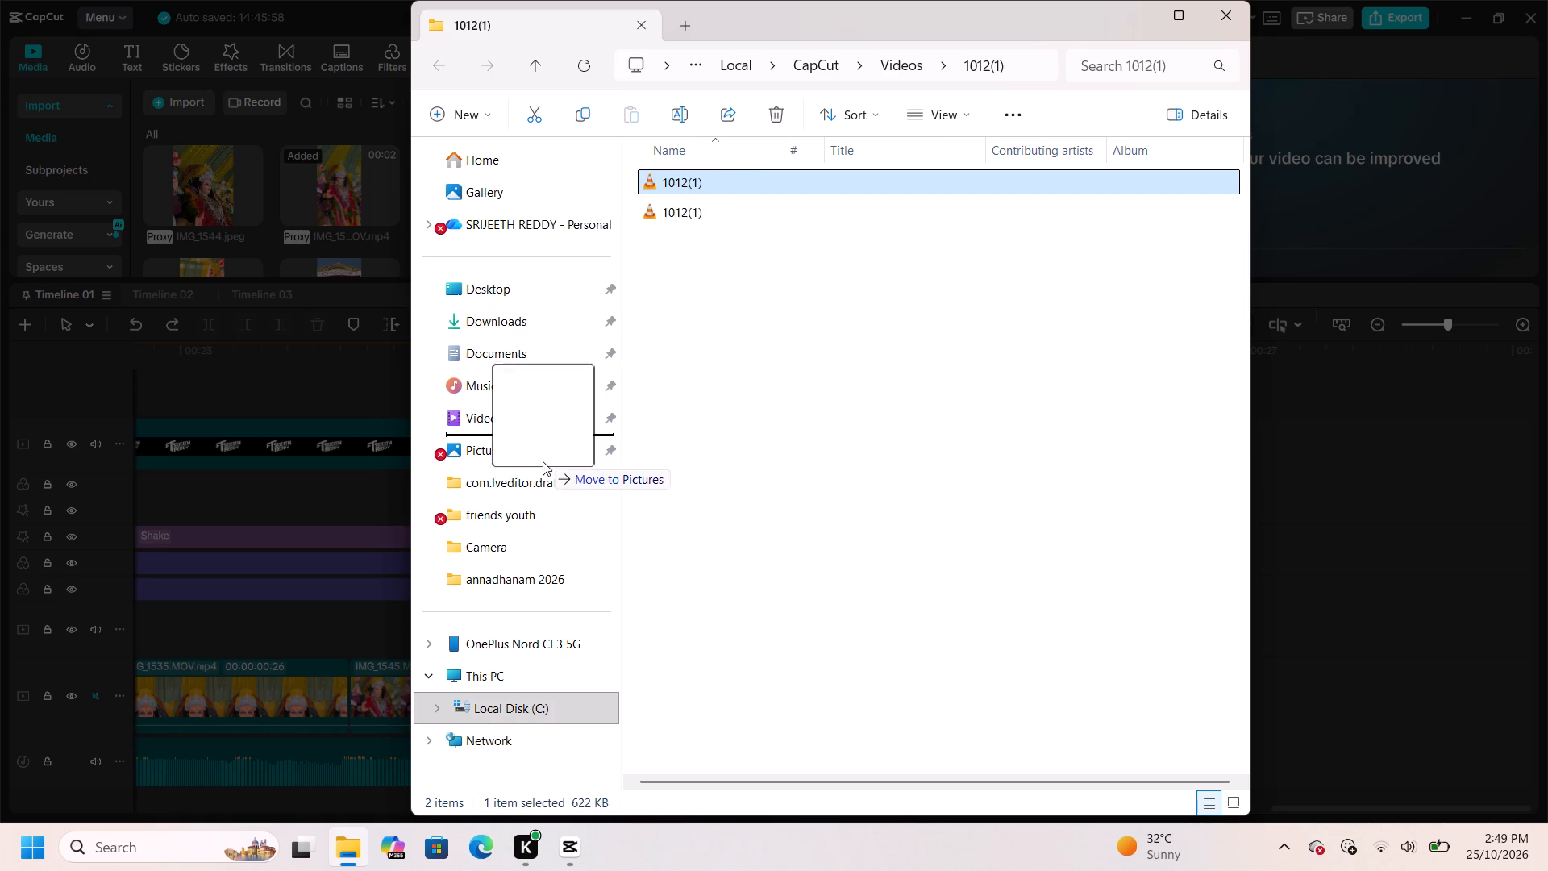
pyautogui.moveTo(543, 461); pyautogui.dragTo(547, 510)
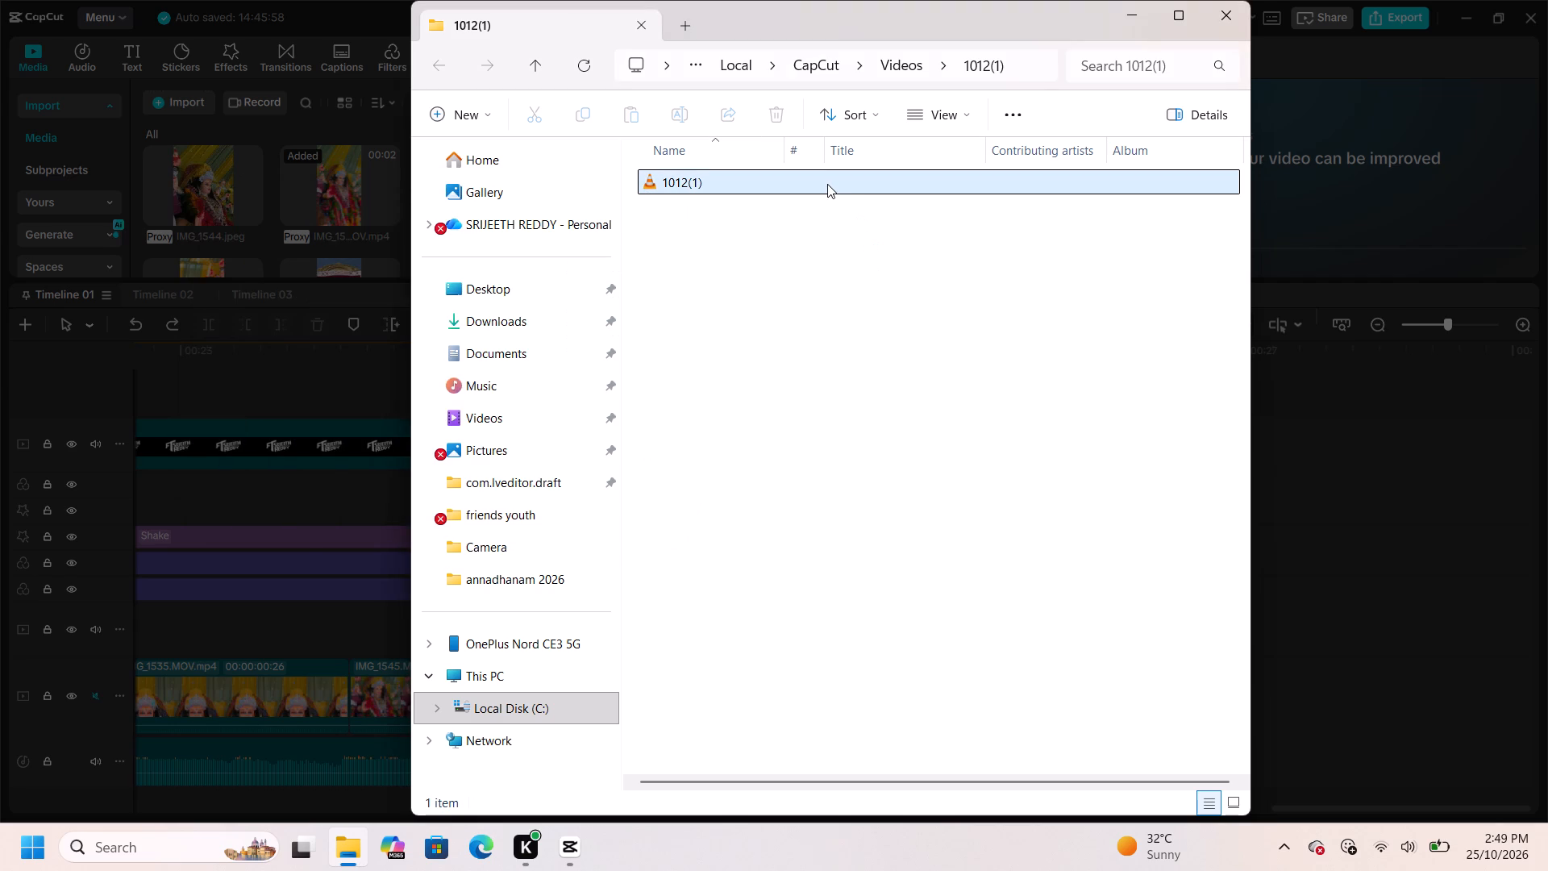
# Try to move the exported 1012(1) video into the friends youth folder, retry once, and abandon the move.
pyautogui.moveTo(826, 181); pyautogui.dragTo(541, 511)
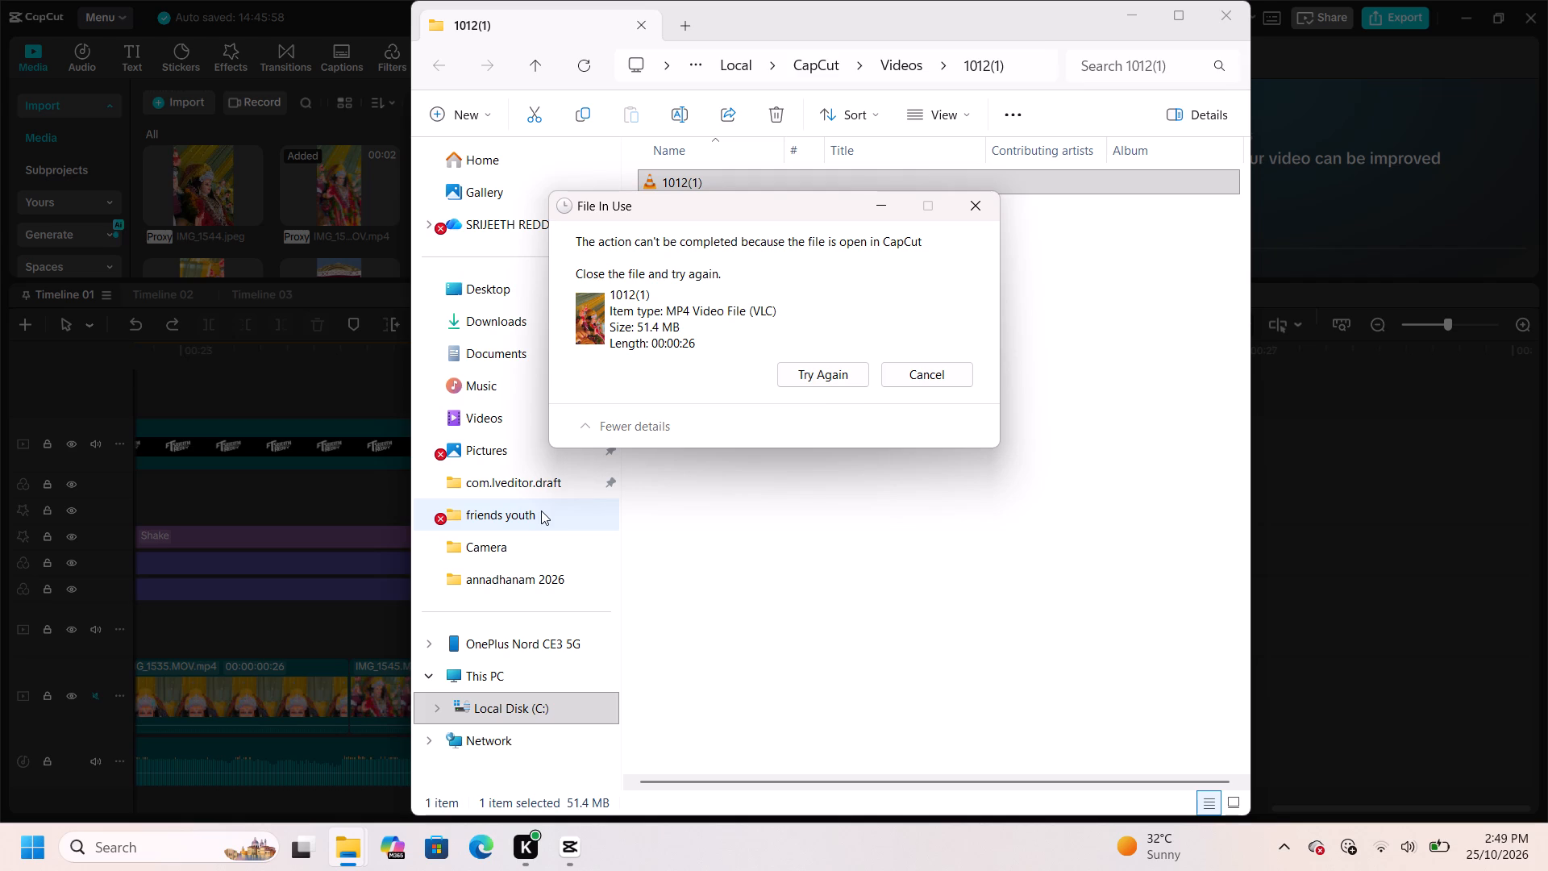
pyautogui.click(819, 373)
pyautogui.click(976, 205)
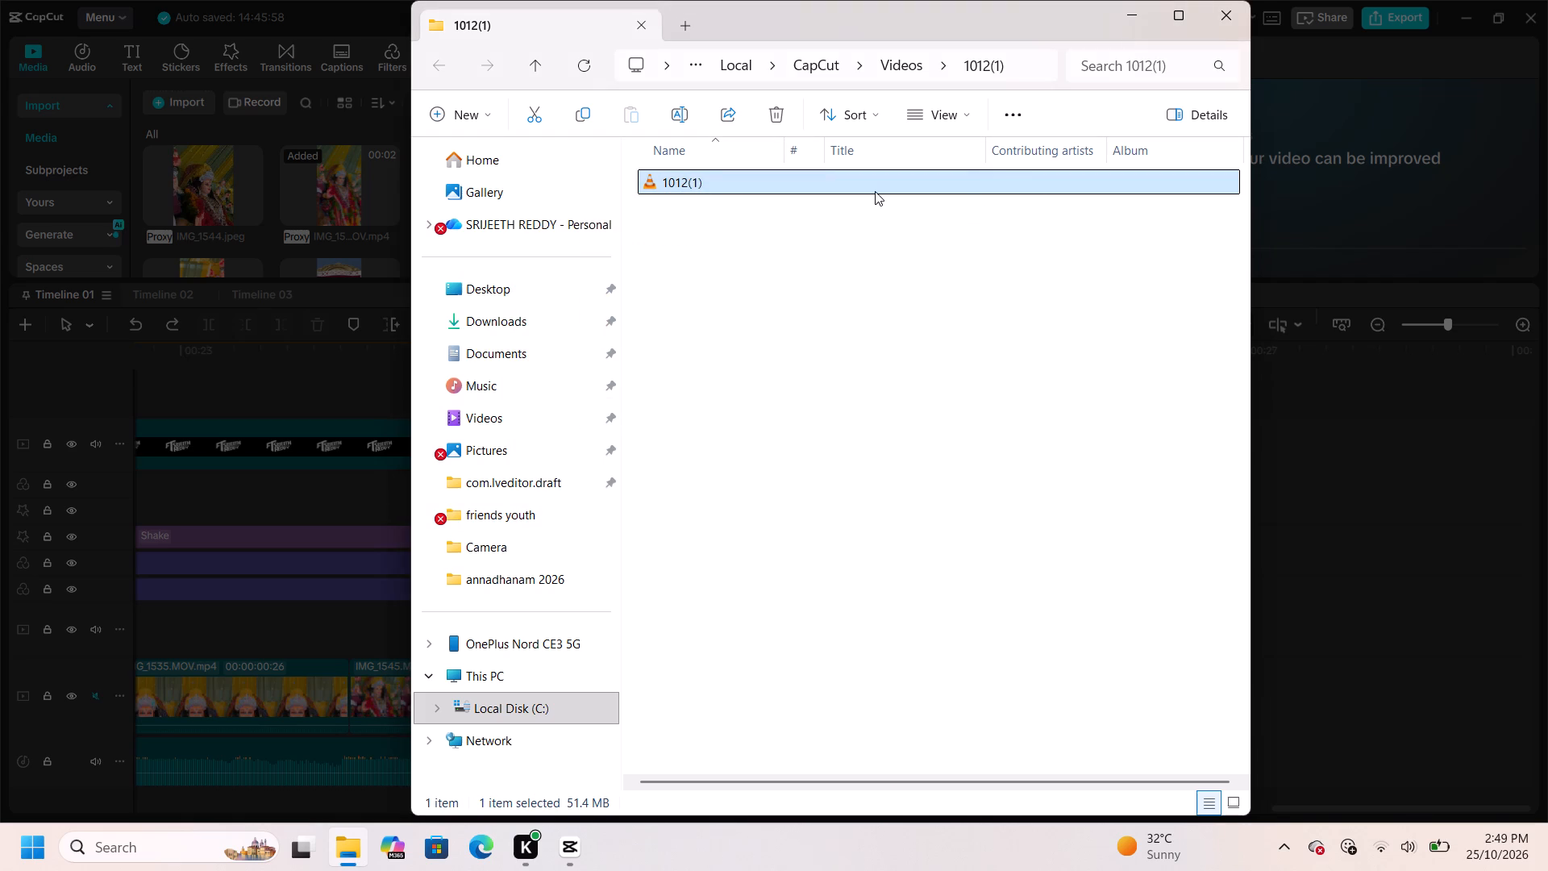
# Copy the exported 1012(1) video file from the export folder.
pyautogui.hotkey('ctrl', 'c')
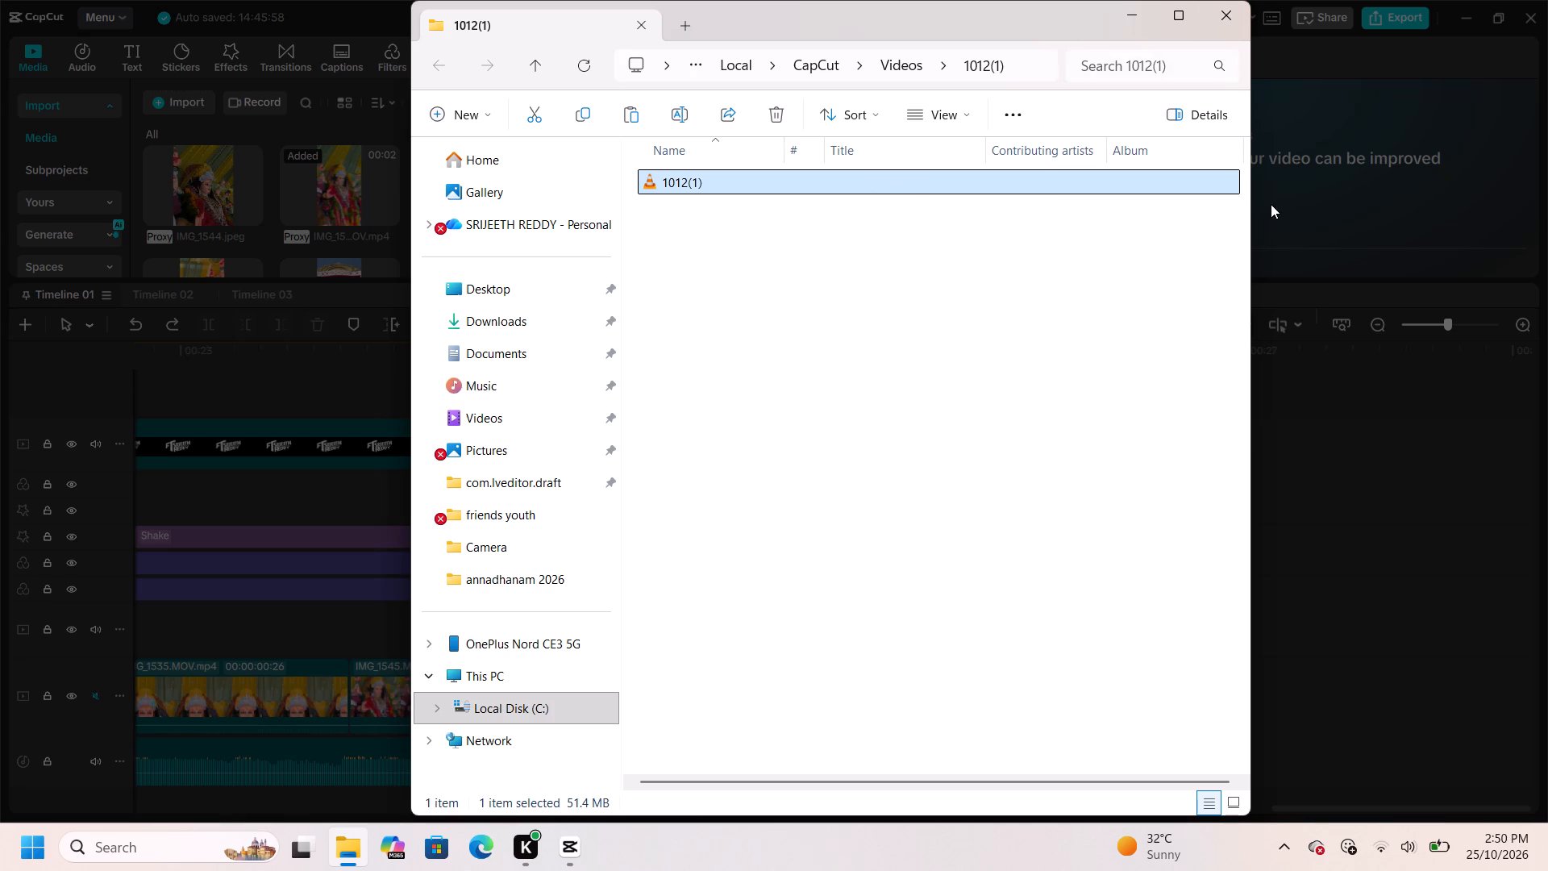
# Return to CapCut and close the export window, the 1012 project and the home window.
pyautogui.click(1330, 237)
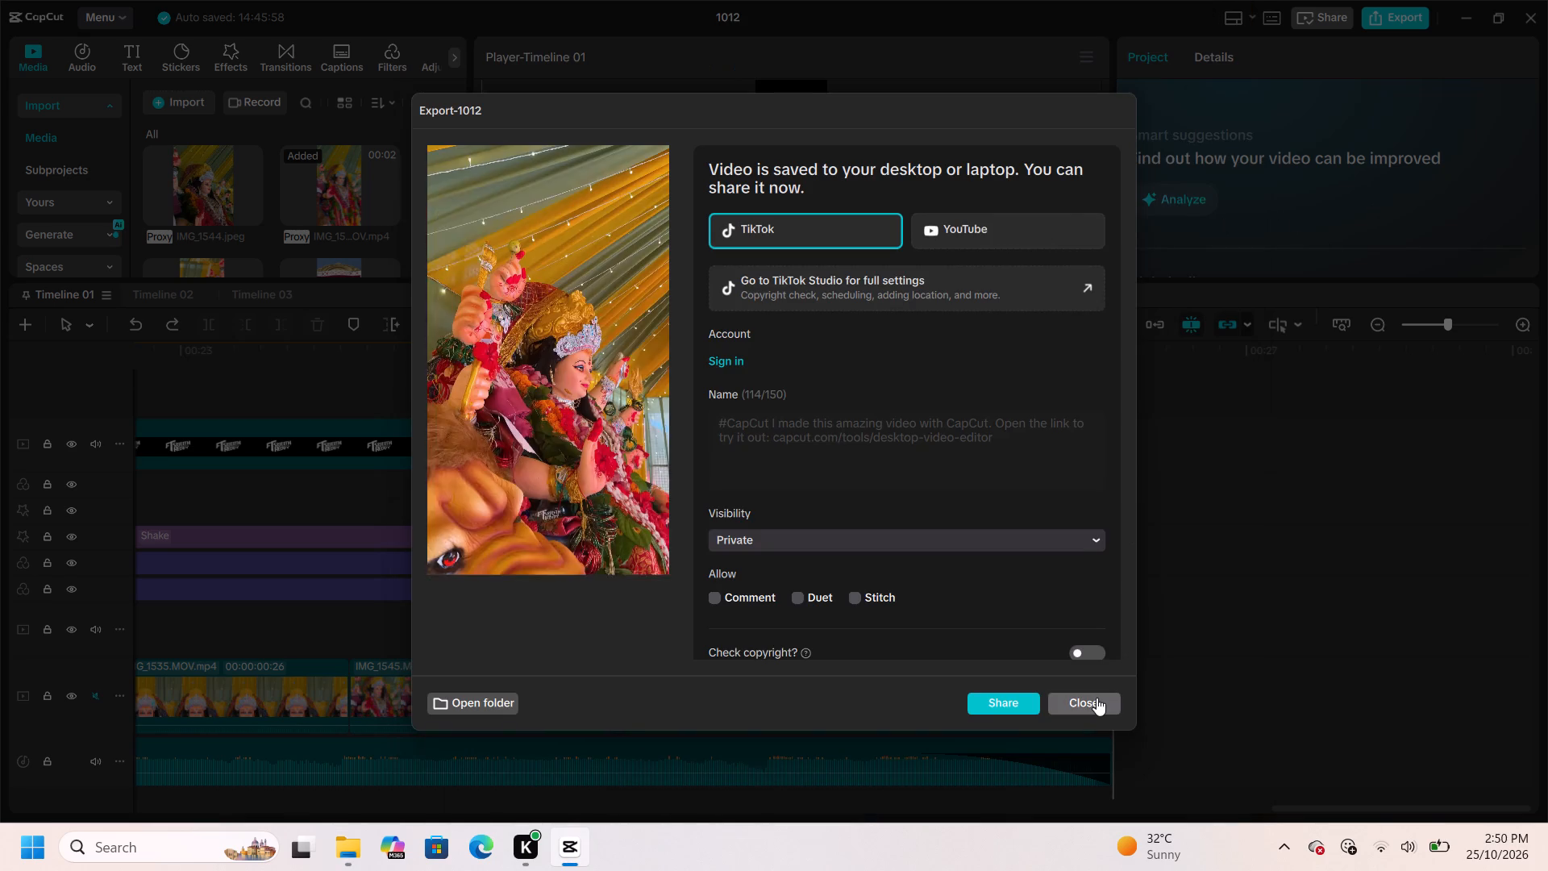
pyautogui.click(1095, 698)
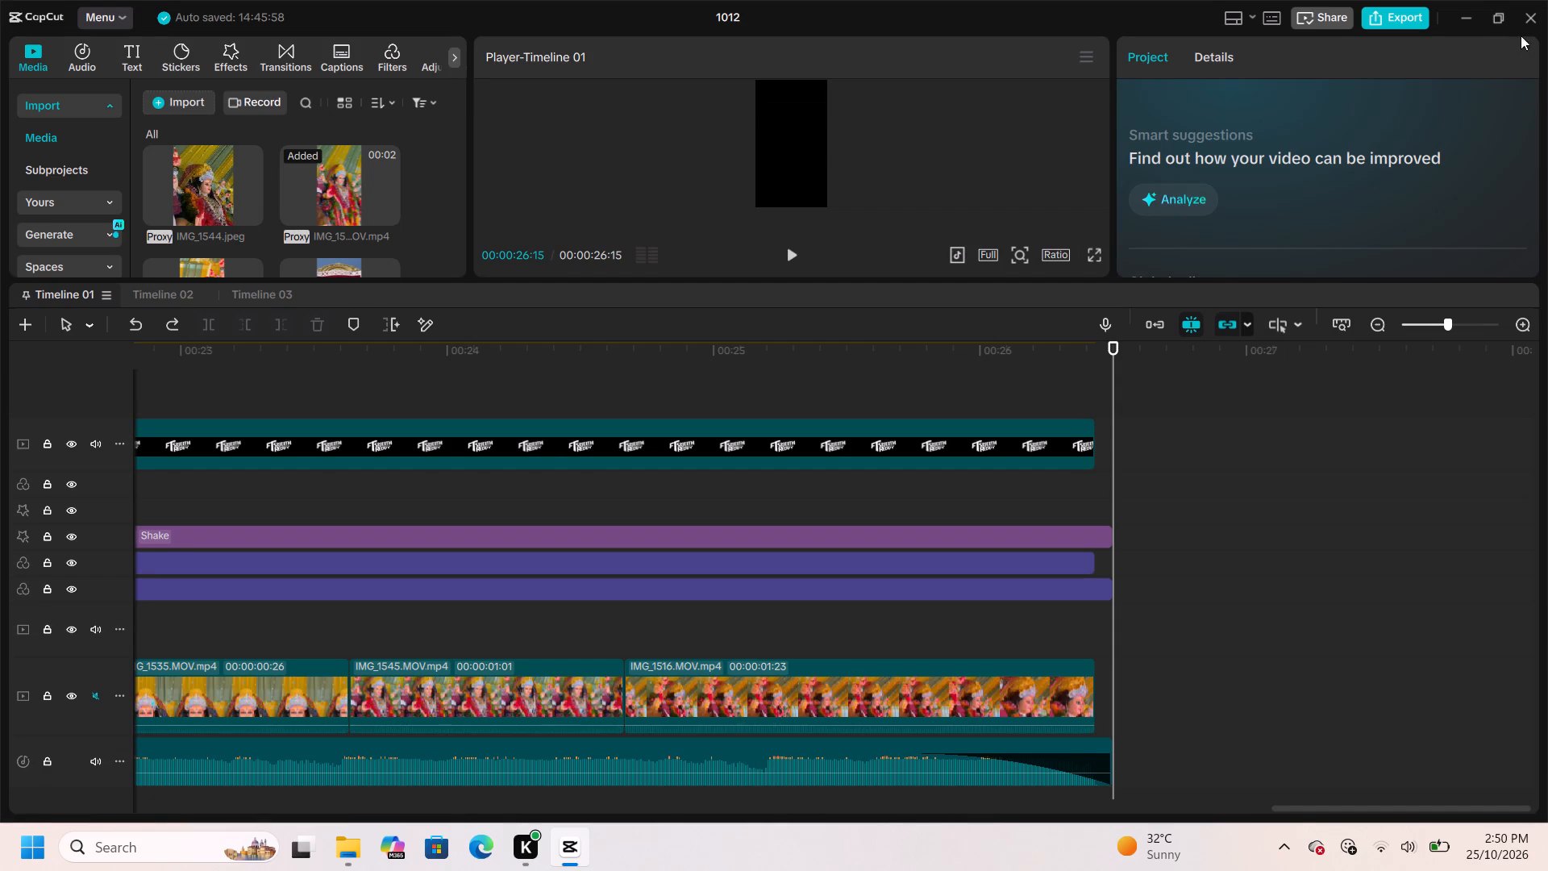
pyautogui.click(1544, 3)
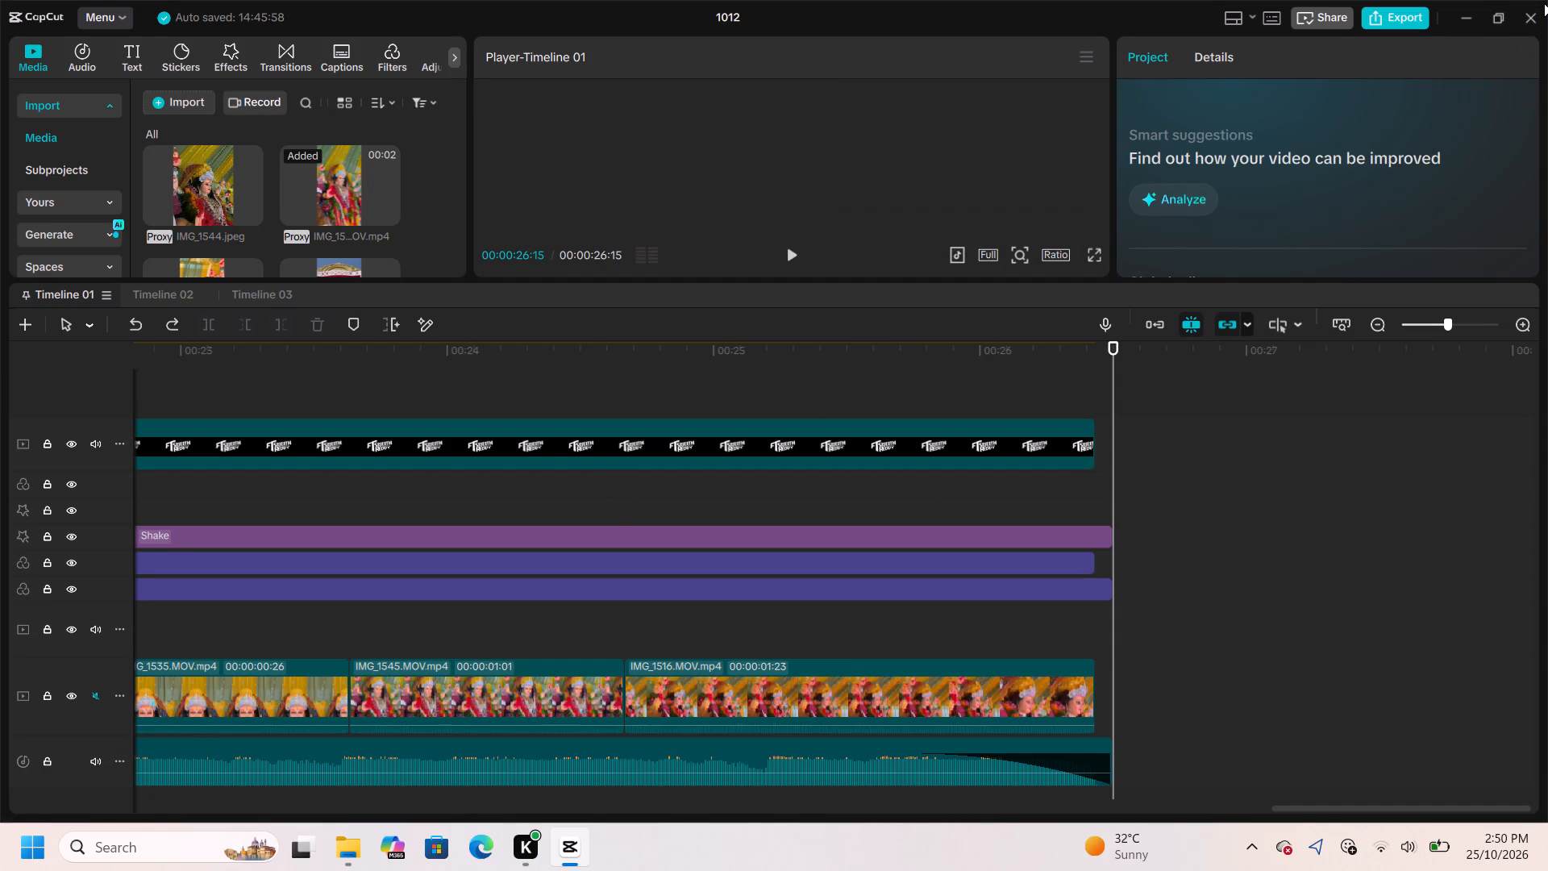
pyautogui.tripleClick(1544, 3)
pyautogui.moveTo(1544, 3); pyautogui.dragTo(1508, 32)
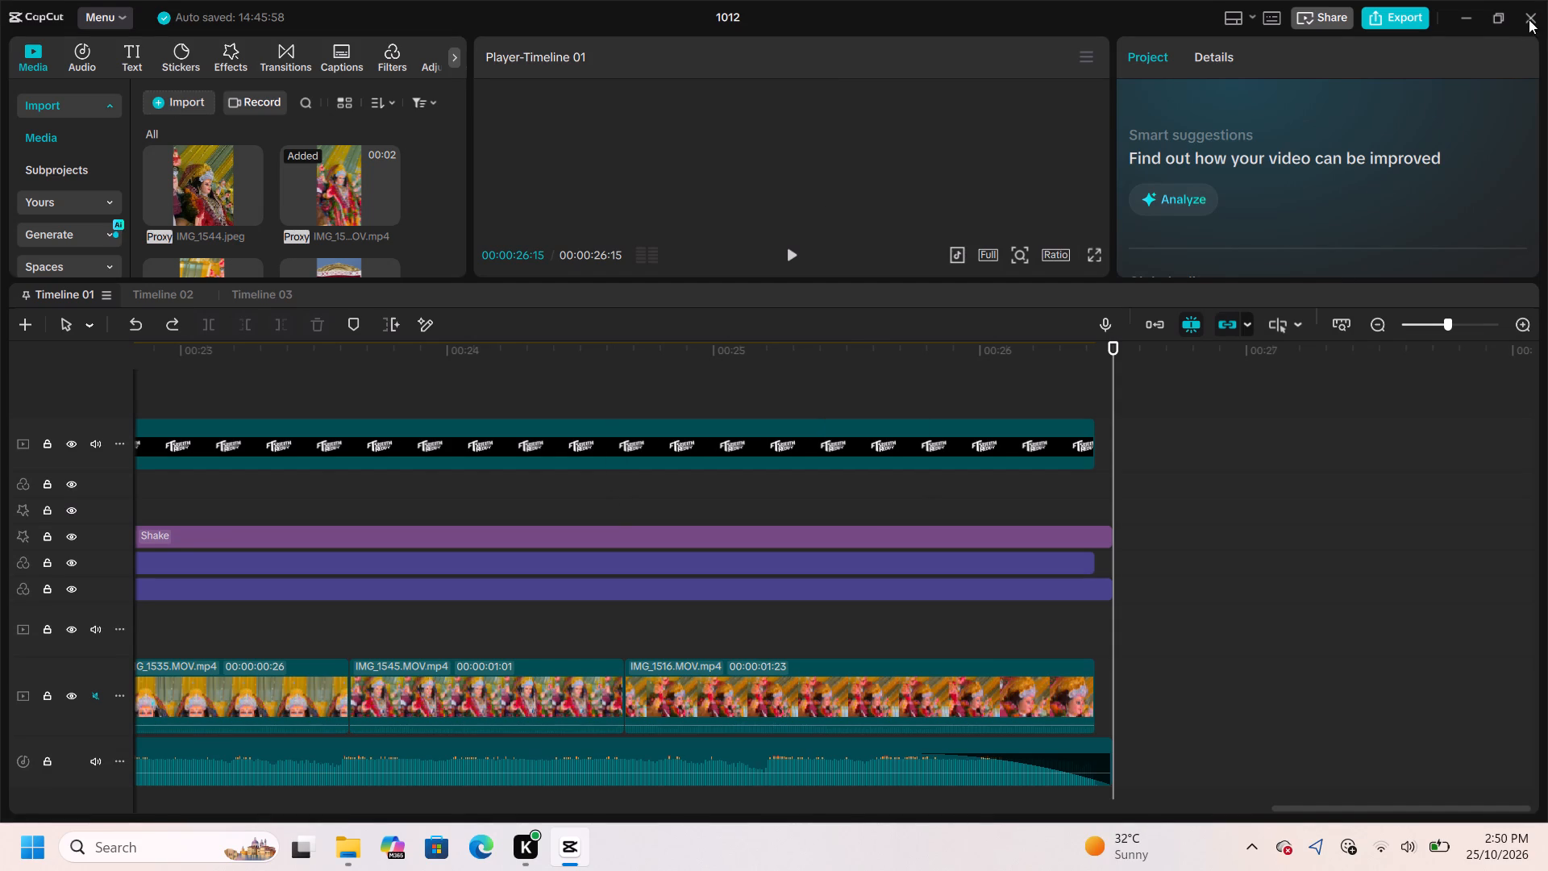
pyautogui.tripleClick(1521, 17)
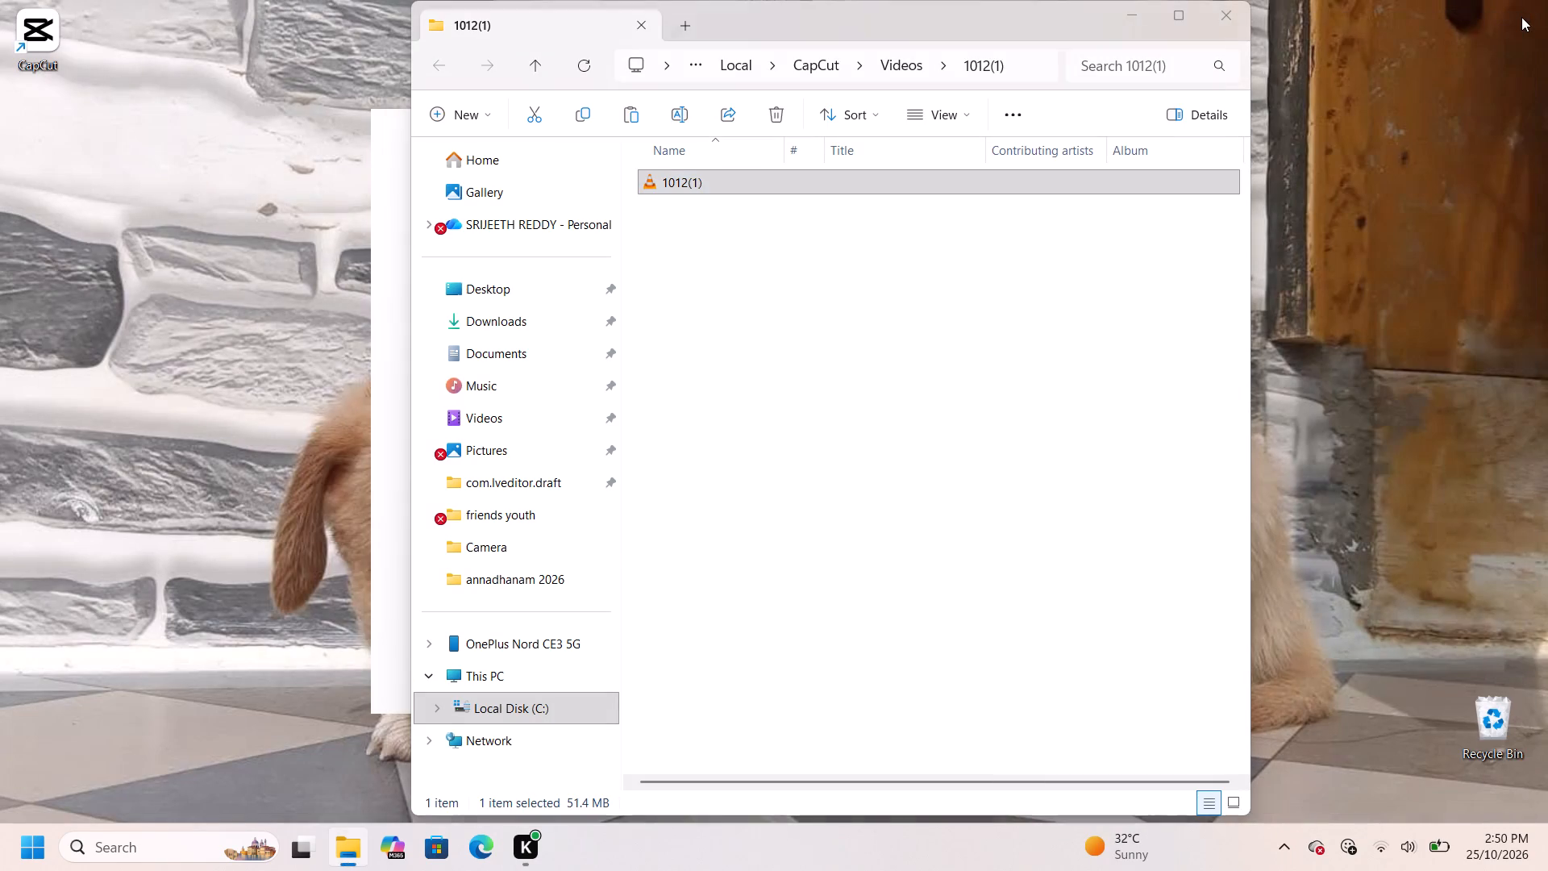
pyautogui.click(1521, 17)
pyautogui.moveTo(1521, 17); pyautogui.dragTo(1005, 276)
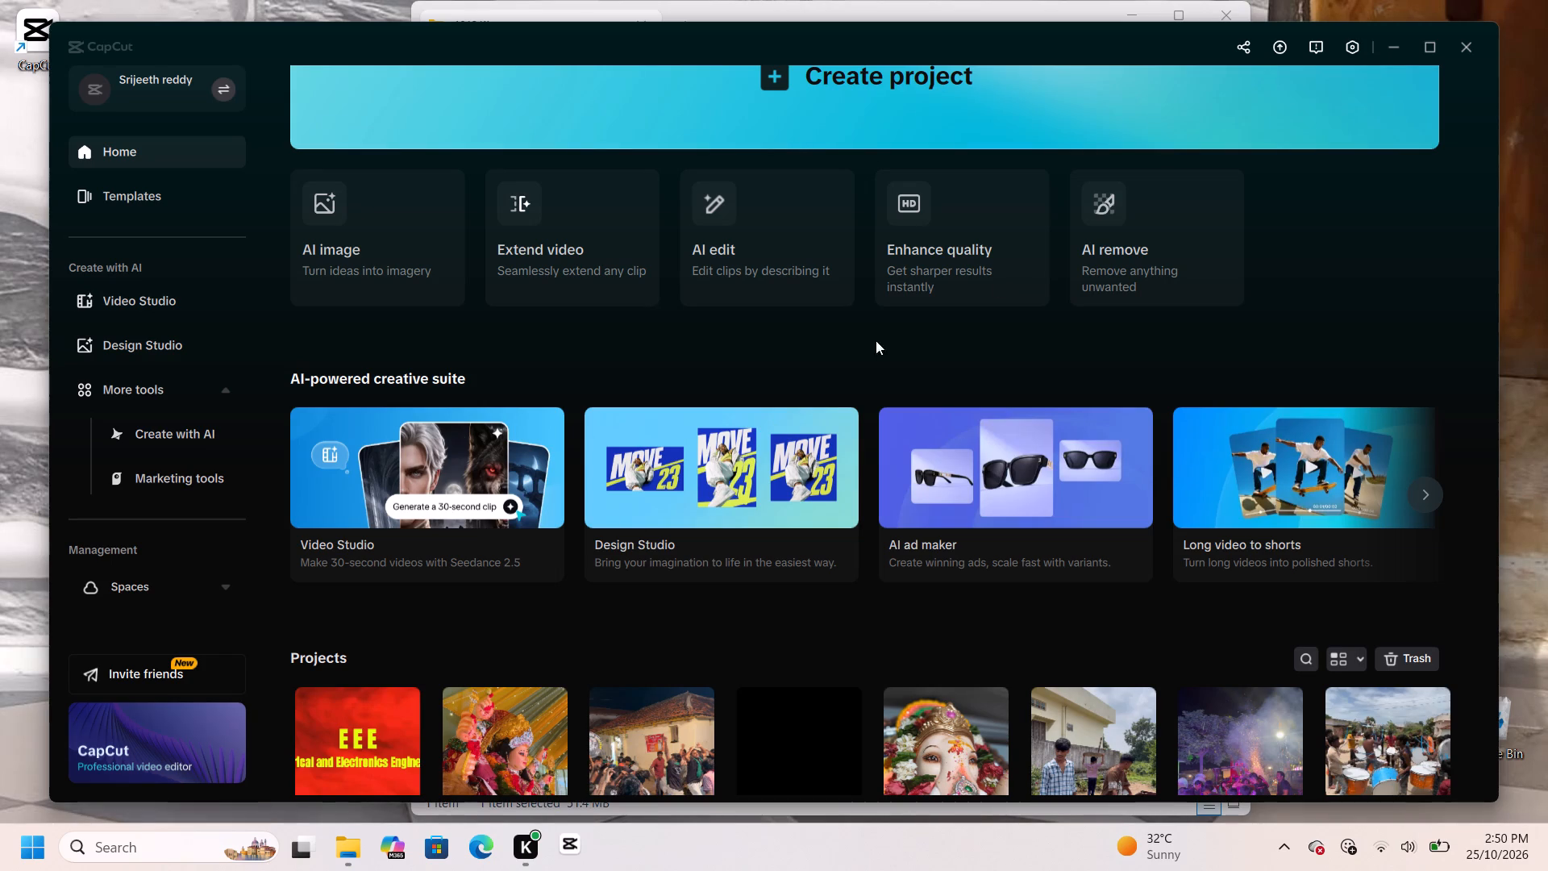
pyautogui.click(1463, 47)
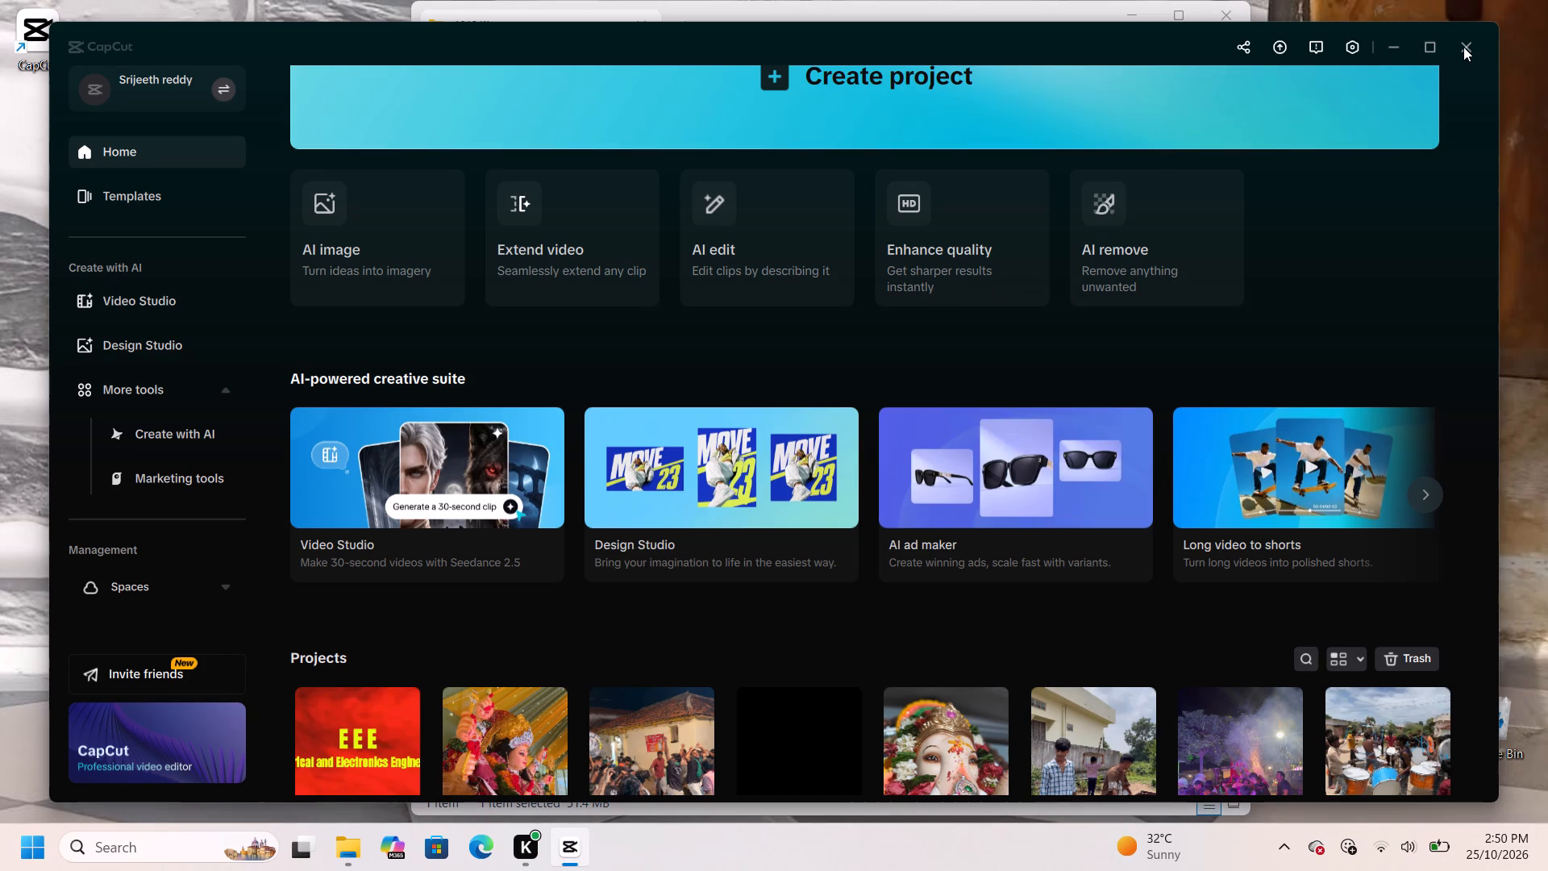
pyautogui.click(1463, 47)
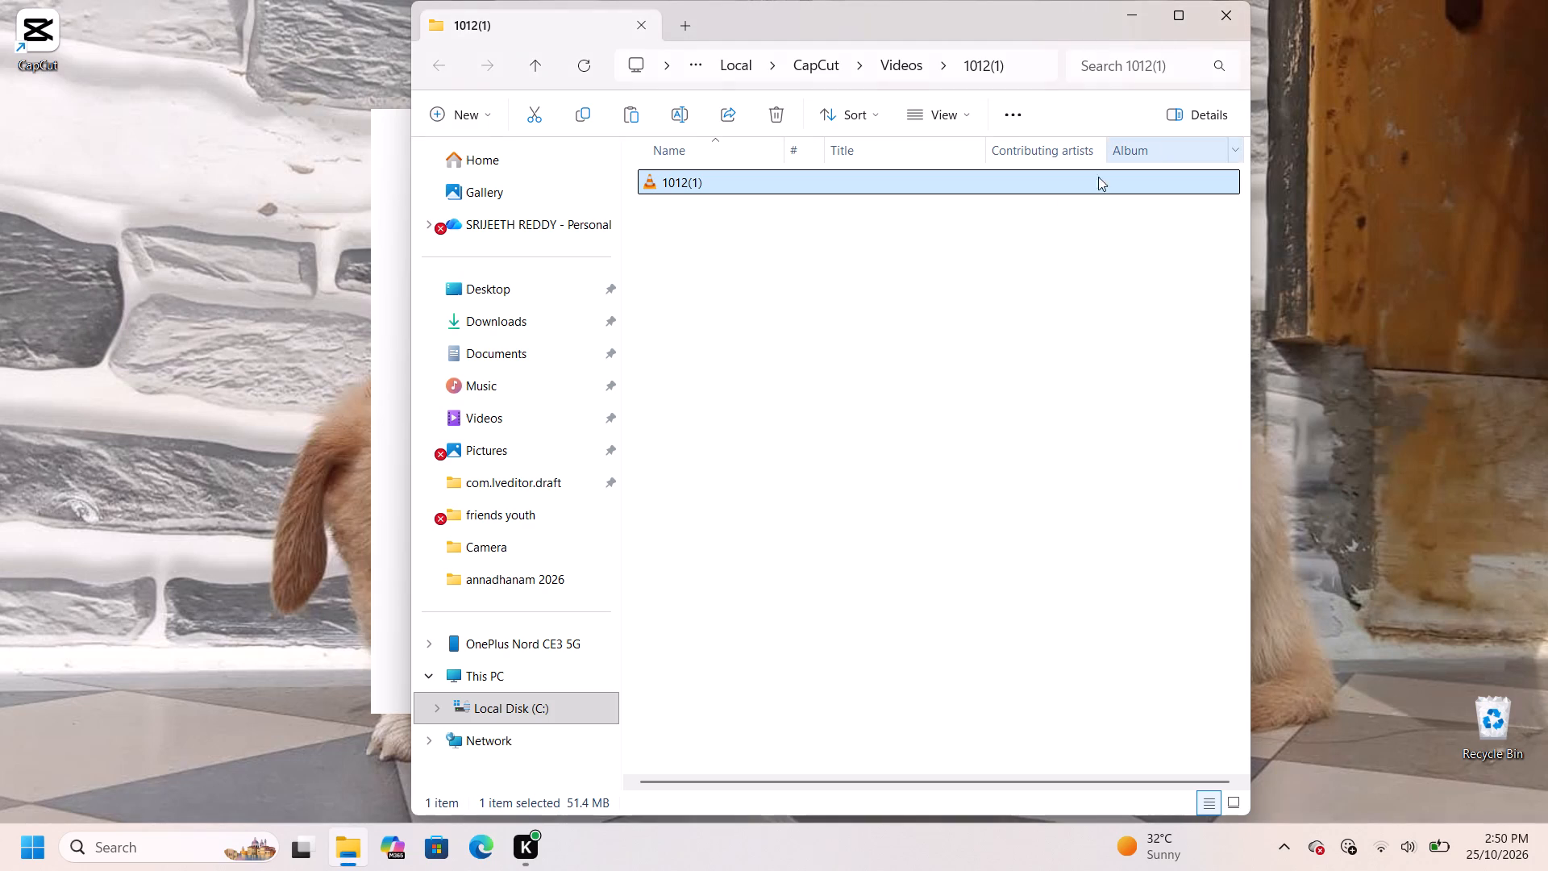
# Paste the copied 1012(1) video into the friends youth folder.
pyautogui.click(543, 524)
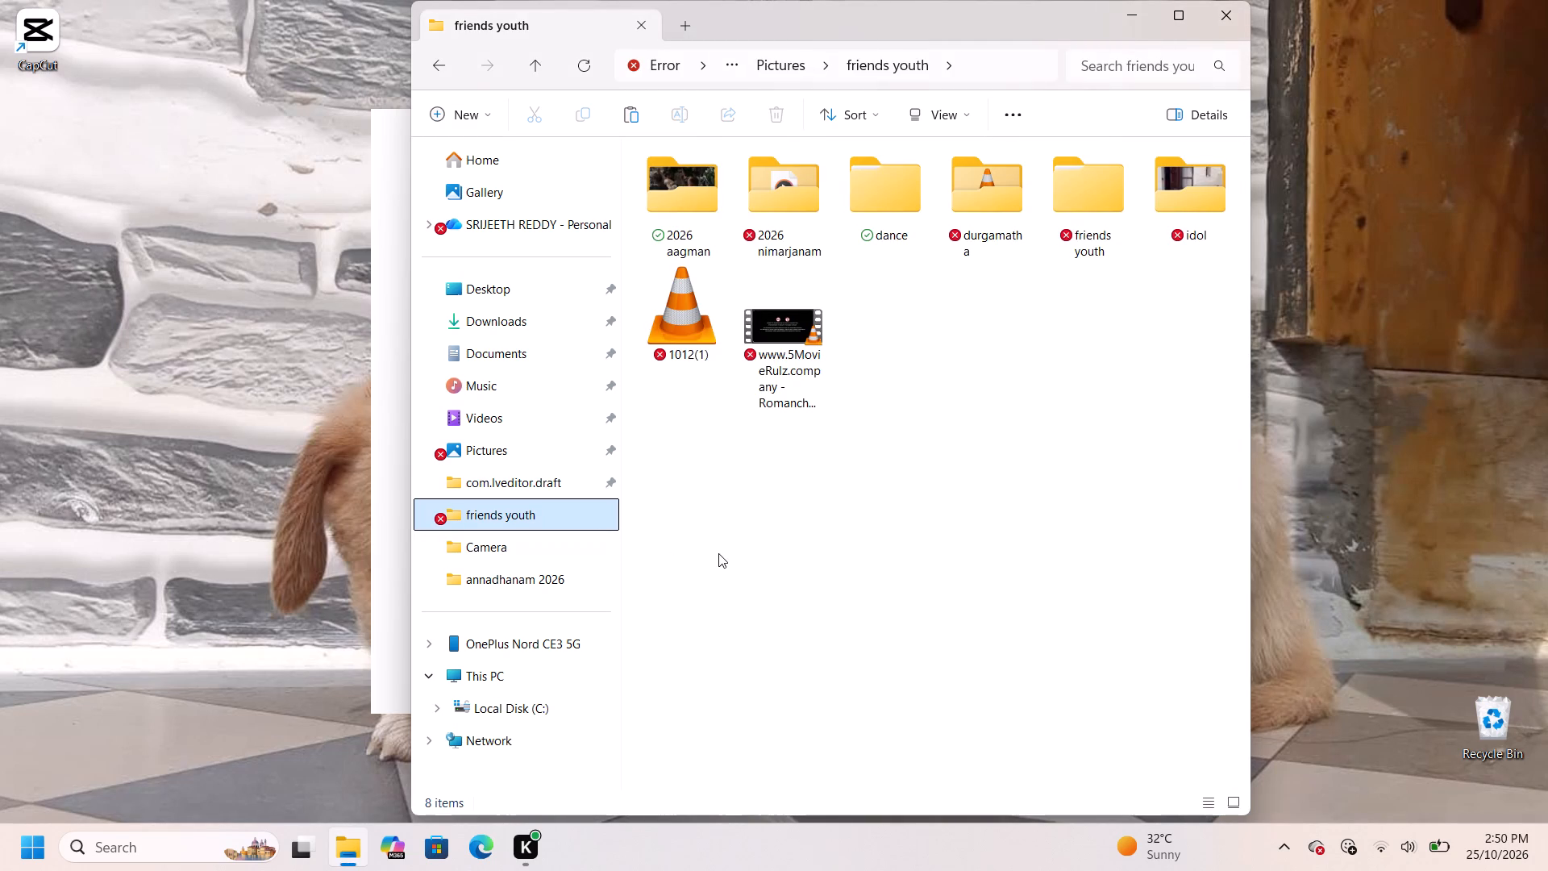
pyautogui.hotkey('ctrl', 'v')
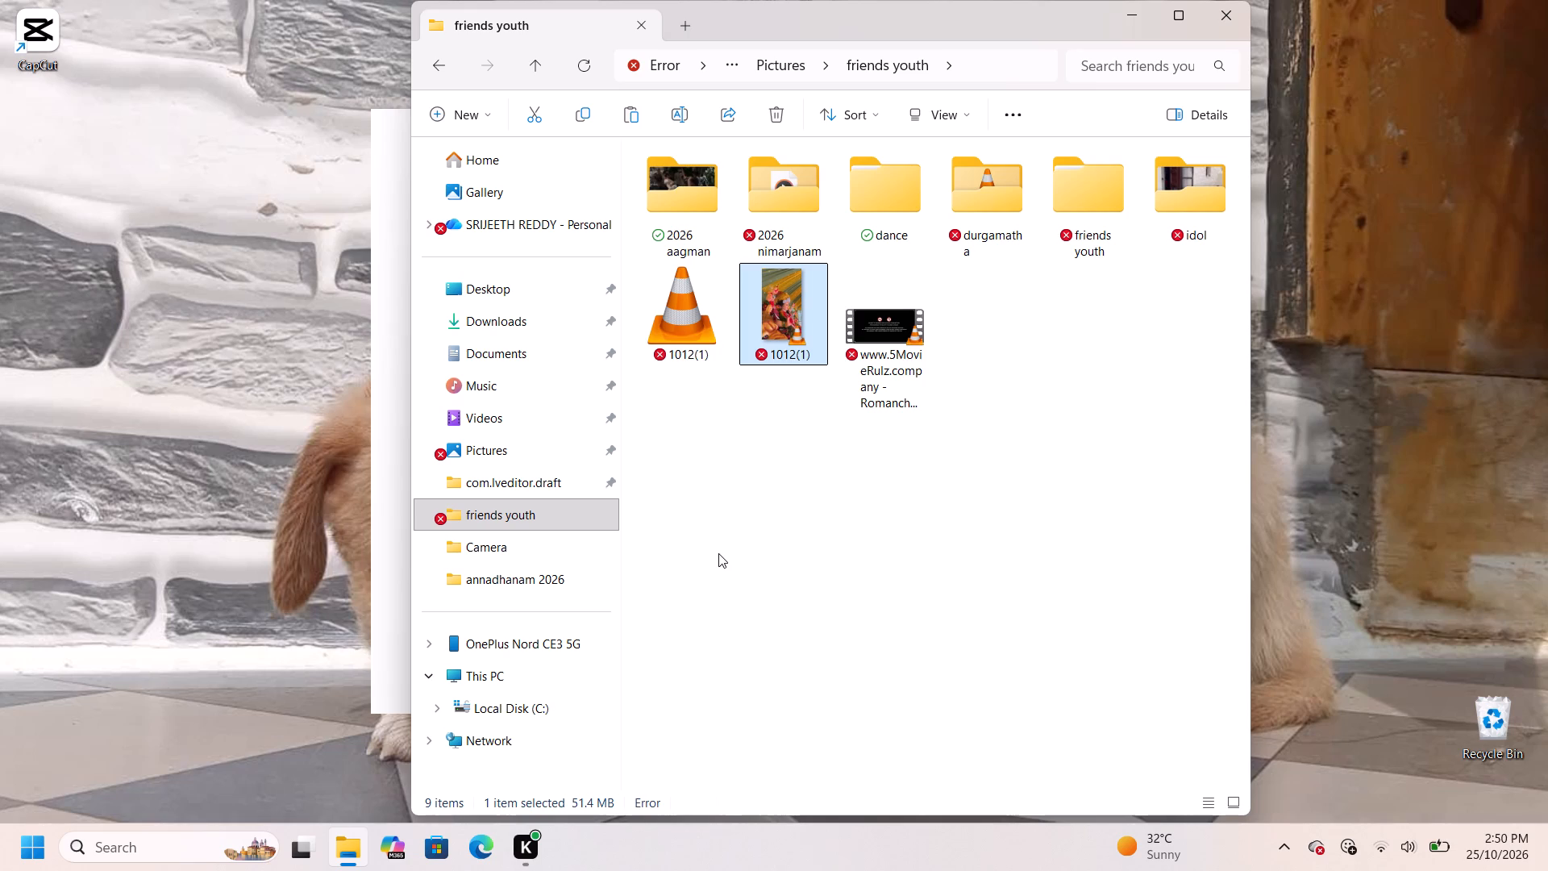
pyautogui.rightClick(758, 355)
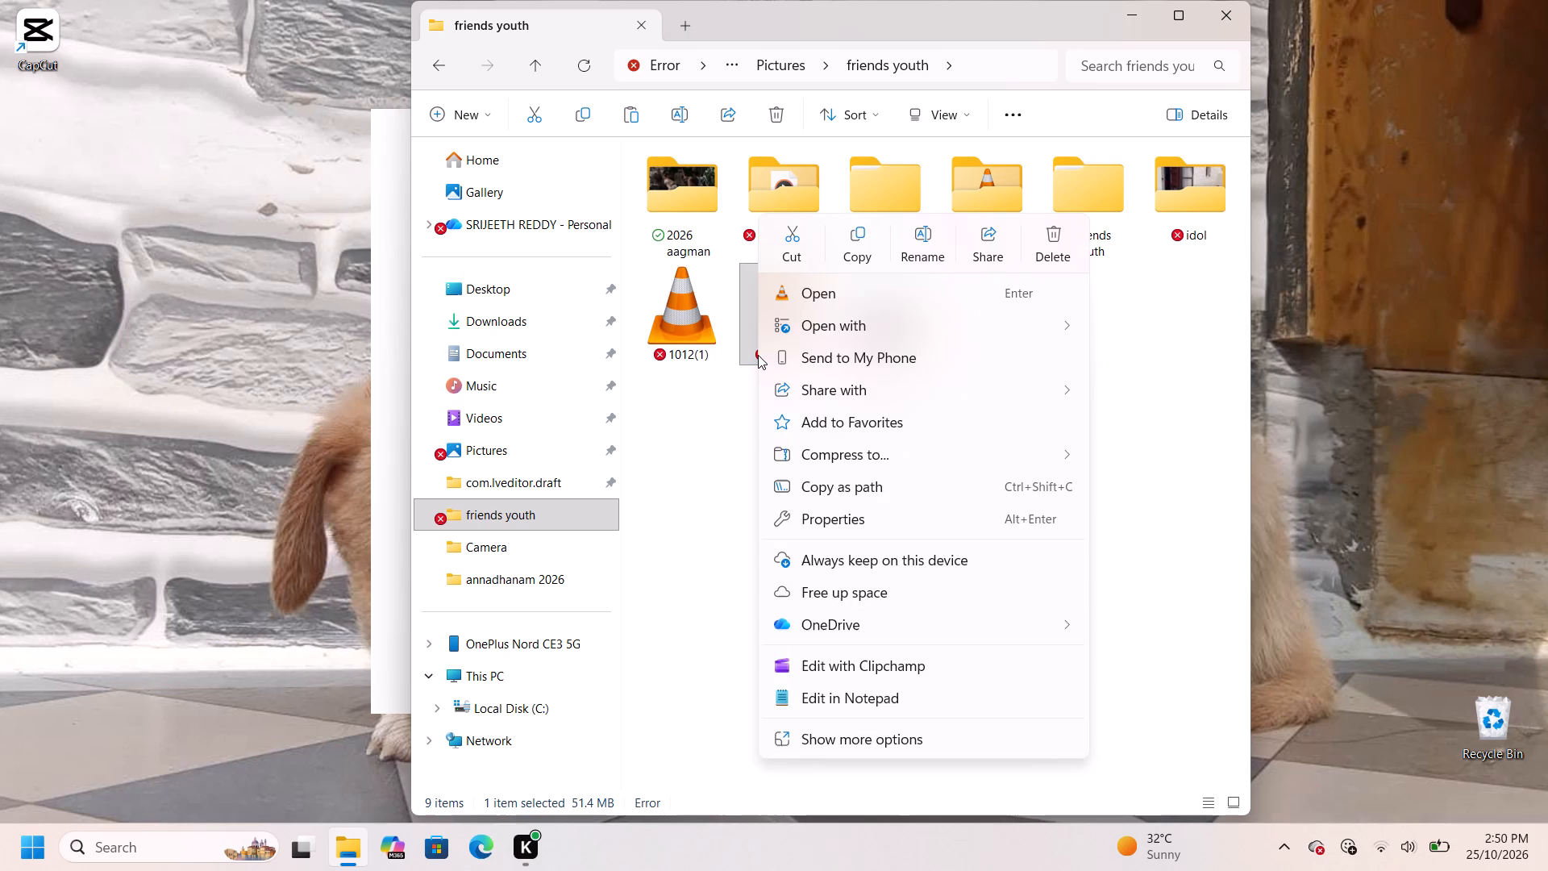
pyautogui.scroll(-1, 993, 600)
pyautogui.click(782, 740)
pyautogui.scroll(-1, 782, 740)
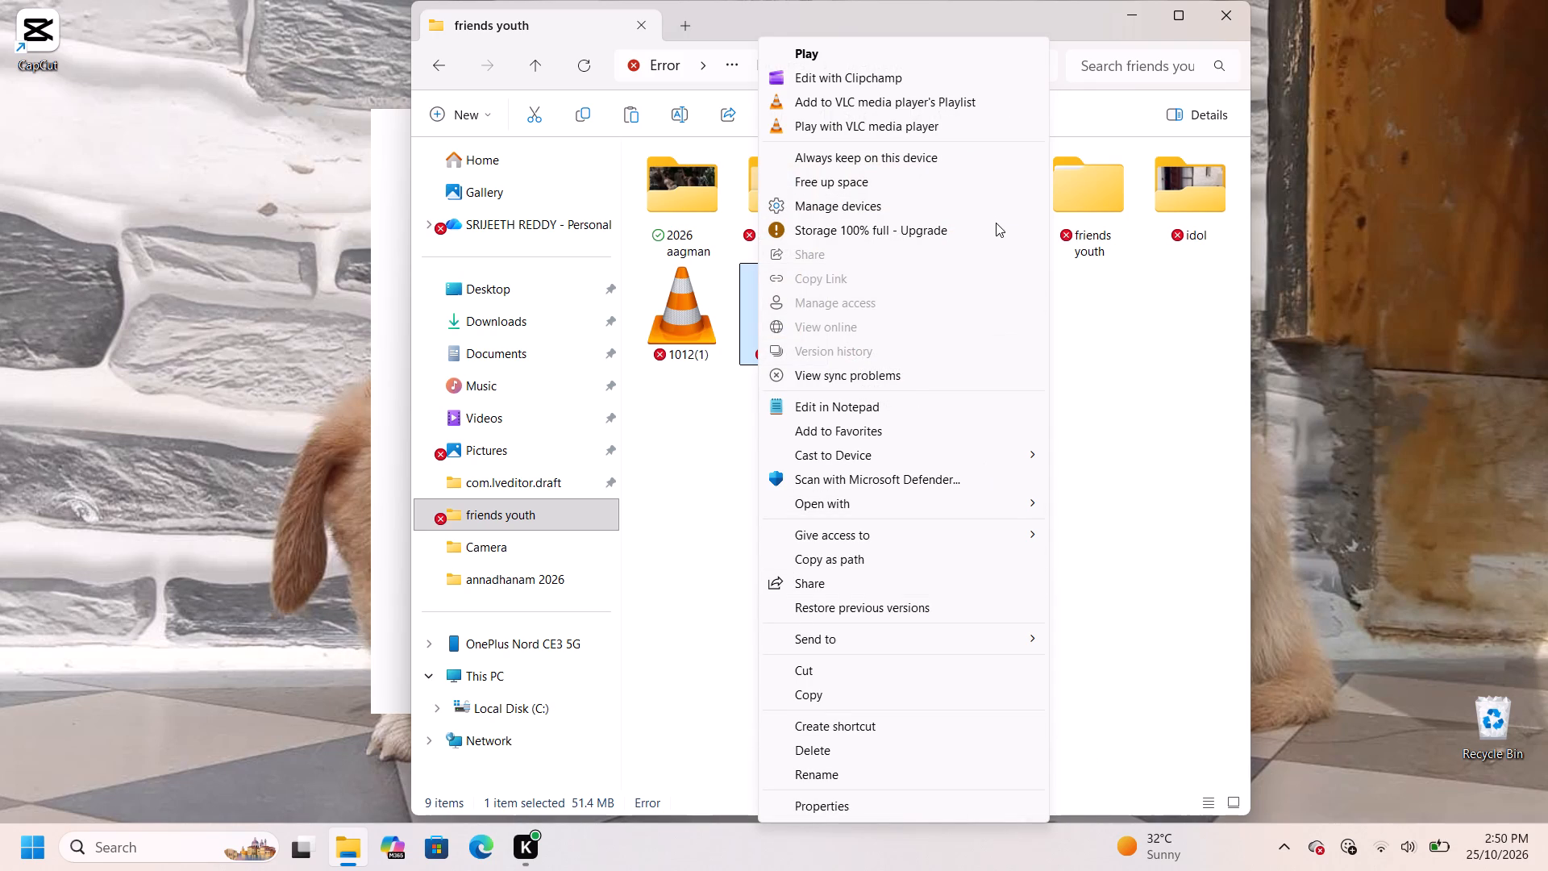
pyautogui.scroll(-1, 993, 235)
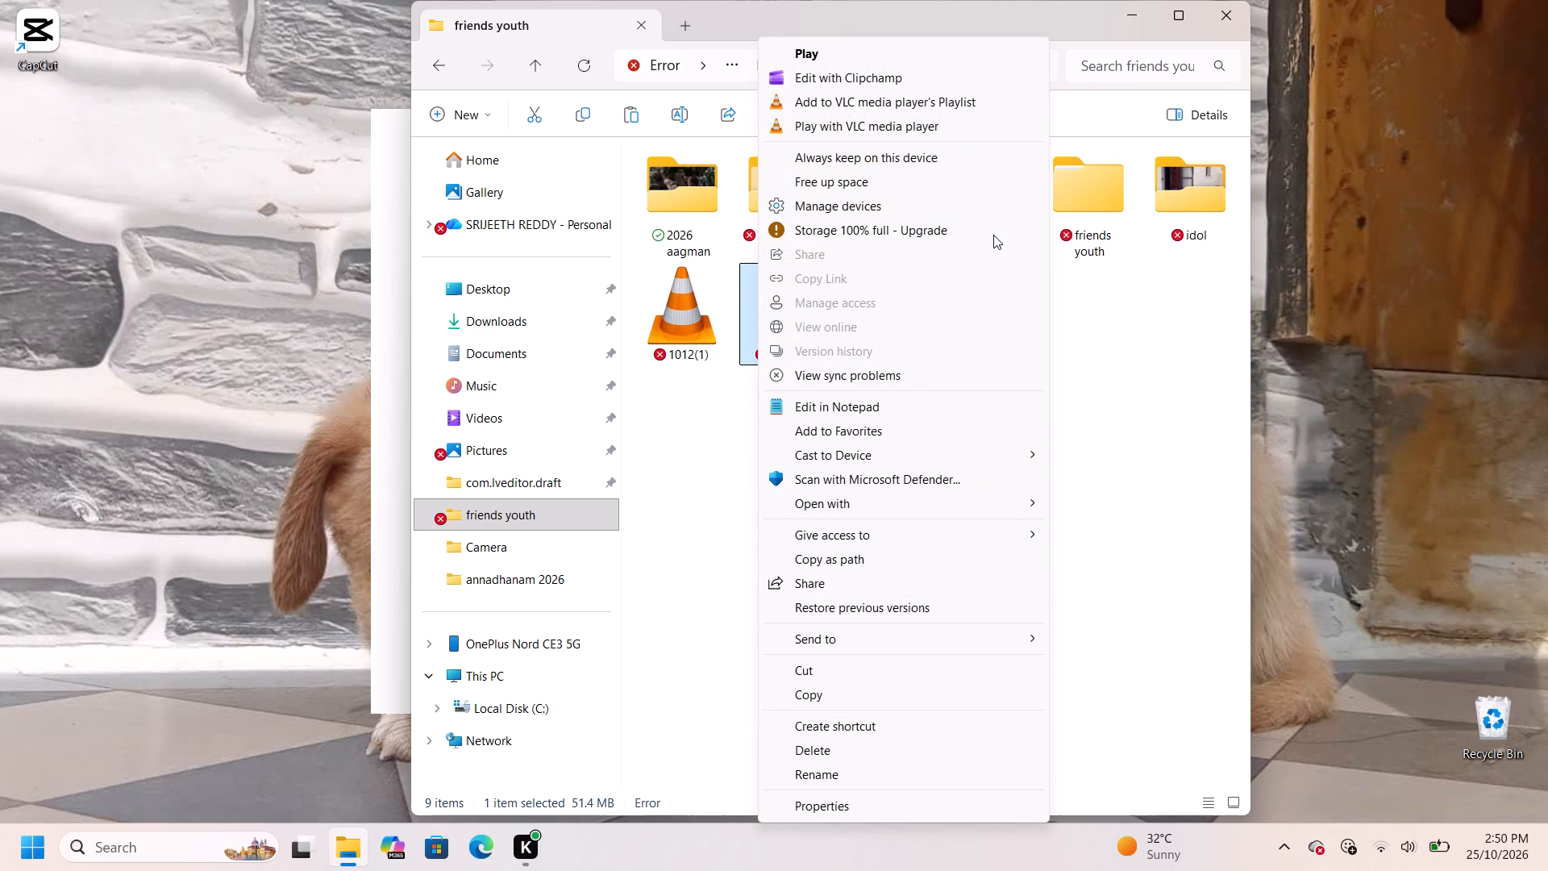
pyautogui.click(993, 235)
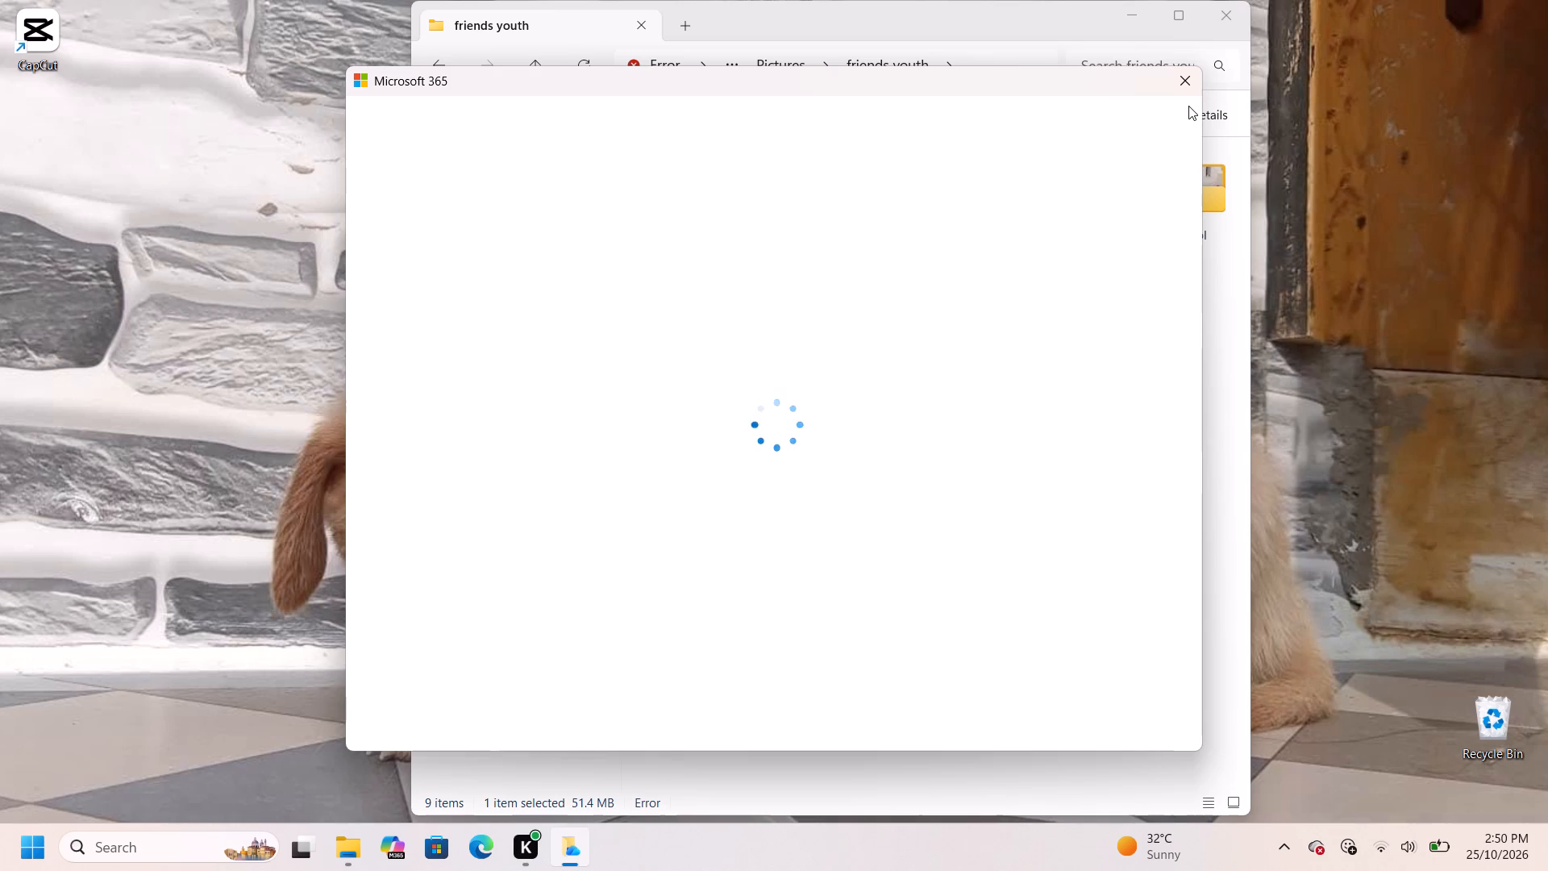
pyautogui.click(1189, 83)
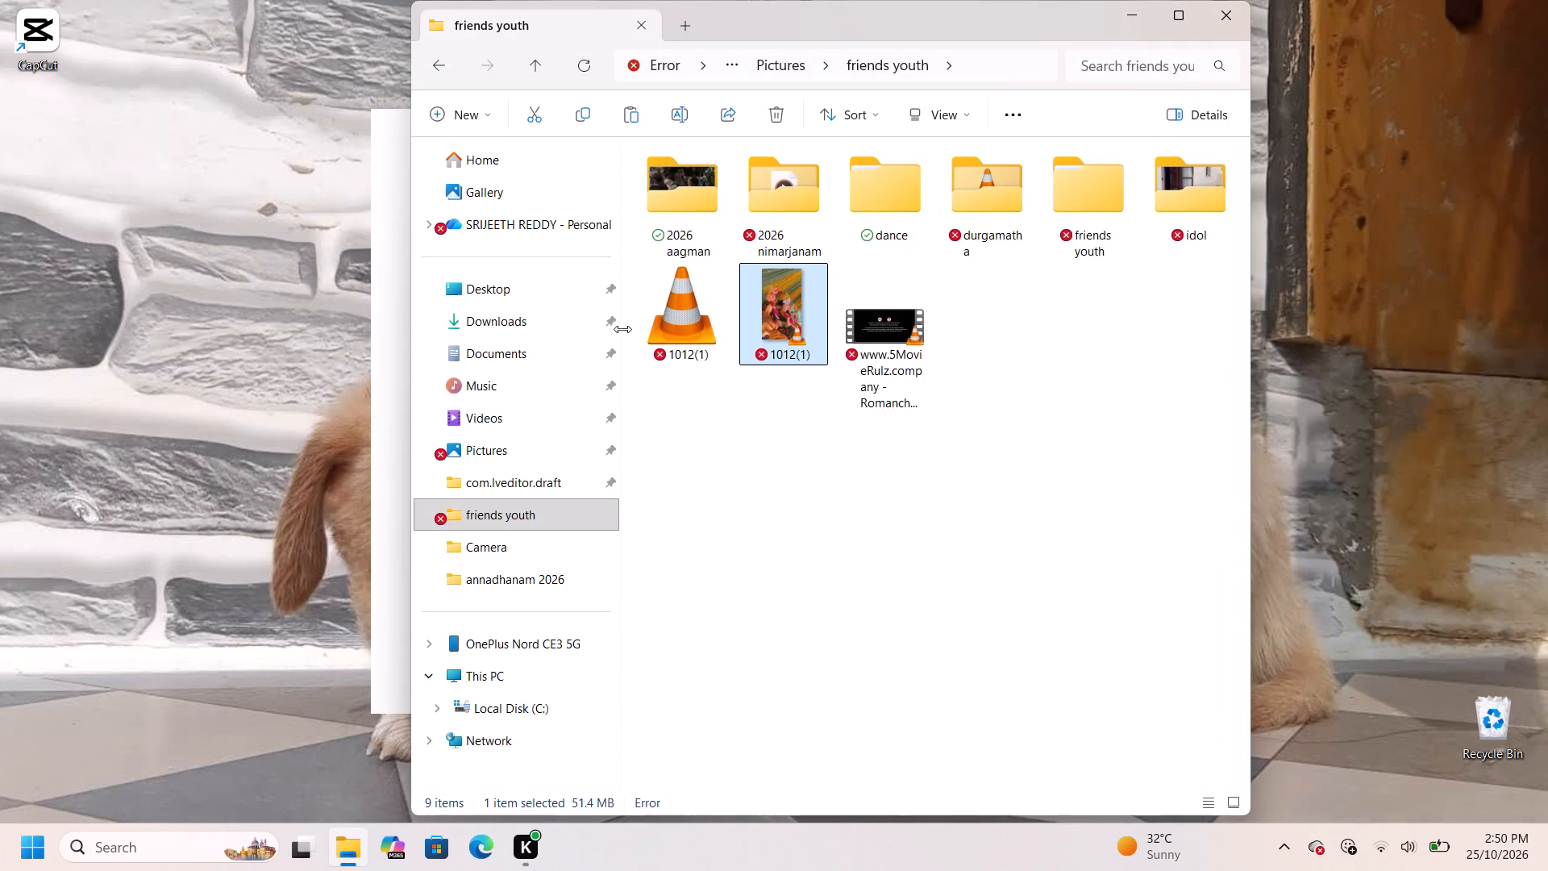
# Open the personal OneDrive folder, check its sync and storage status, and open the OneDrive recycle bin online.
pyautogui.click(571, 222)
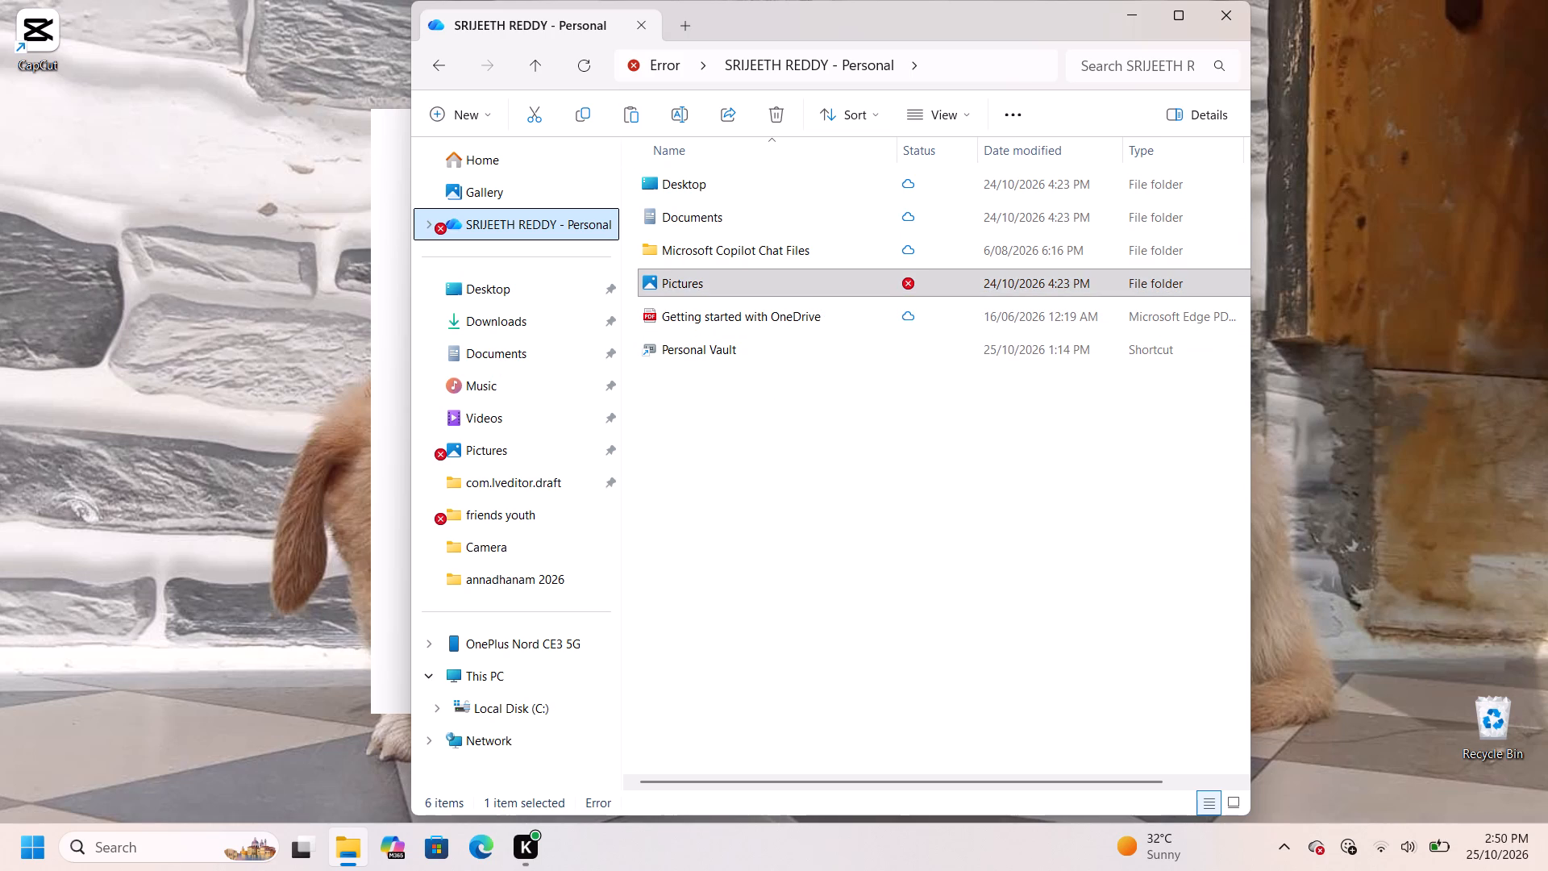
pyautogui.click(635, 69)
pyautogui.doubleClick(635, 69)
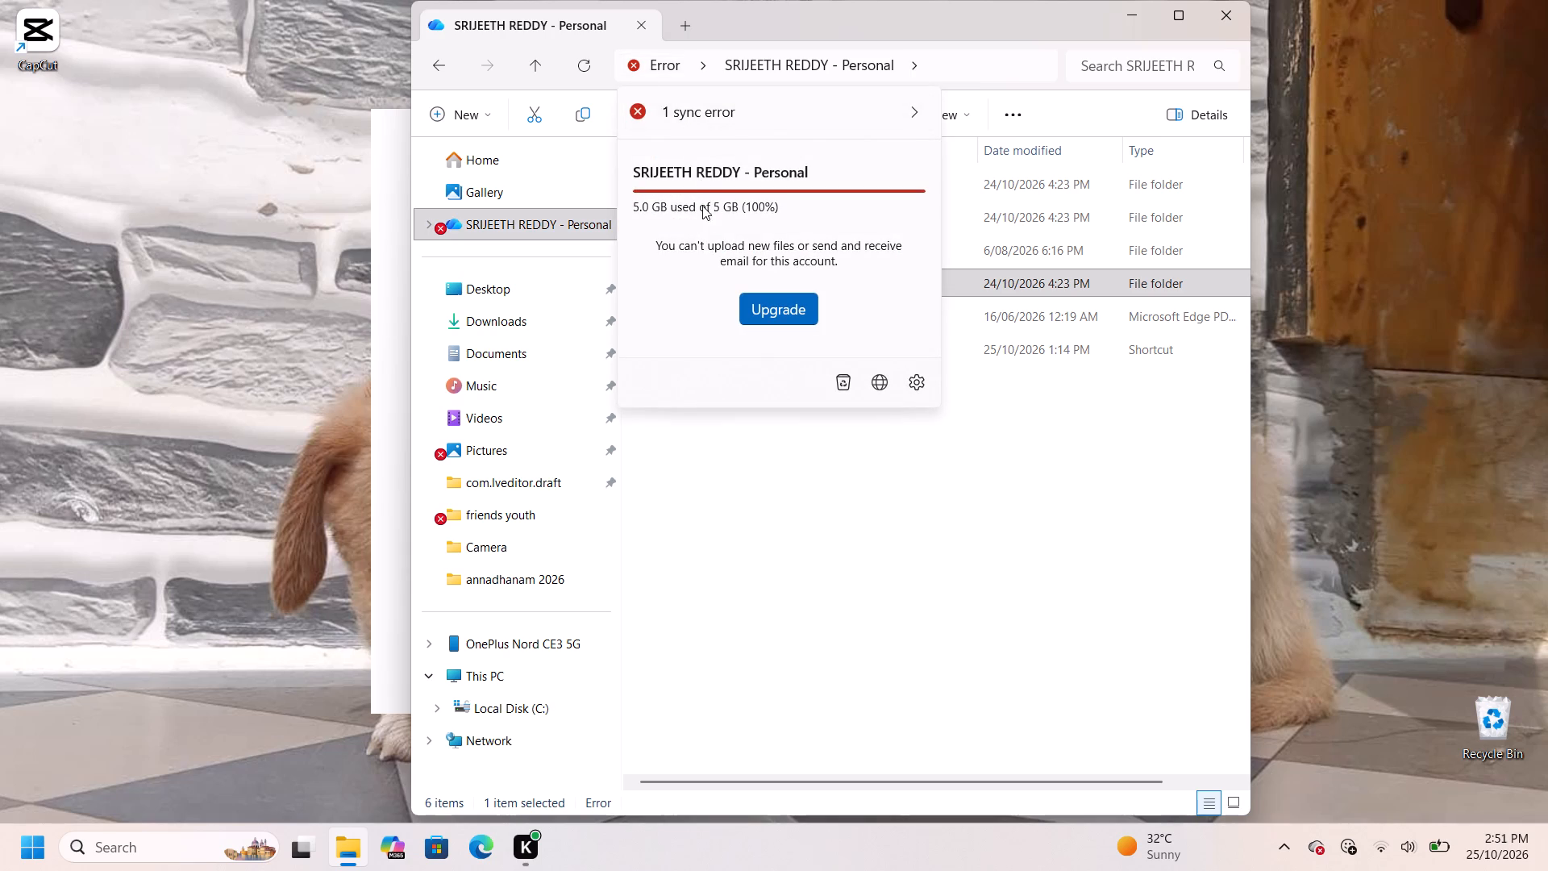
pyautogui.click(835, 381)
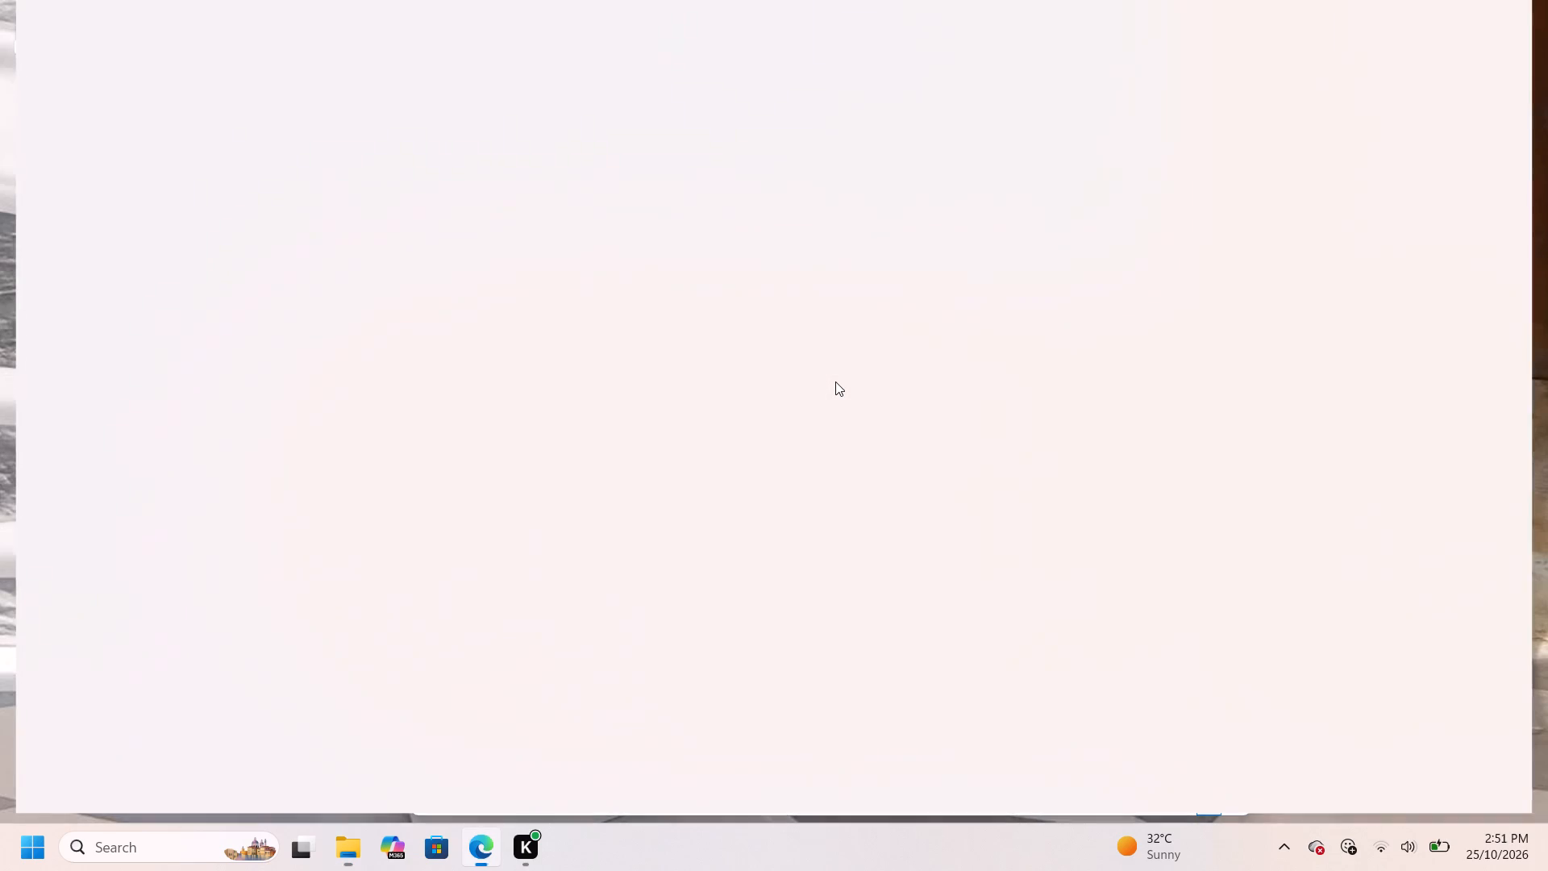